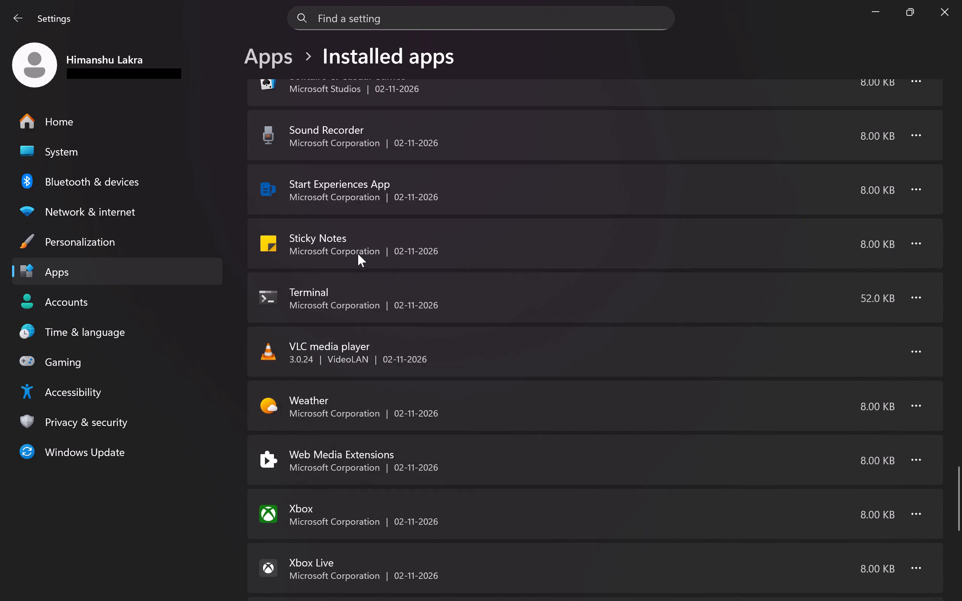
# Look through the end of the installed apps list in Windows Settings, around Snipping Tool to X-Mouse Button Control.
pyautogui.scroll(-3, 357, 261)
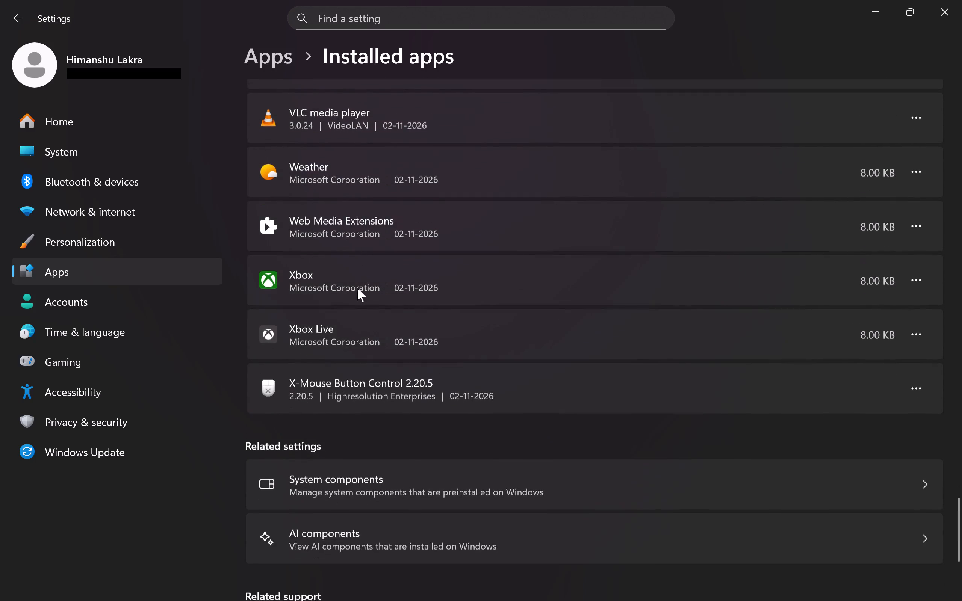
pyautogui.scroll(-1, 357, 288)
pyautogui.scroll(5, 357, 299)
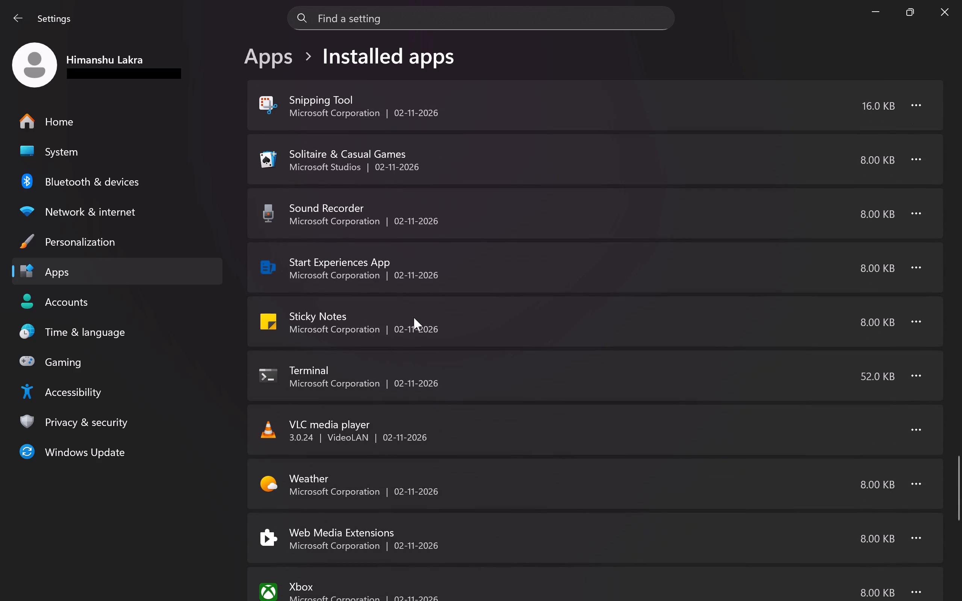
pyautogui.scroll(-1, 414, 317)
pyautogui.scroll(1, 446, 279)
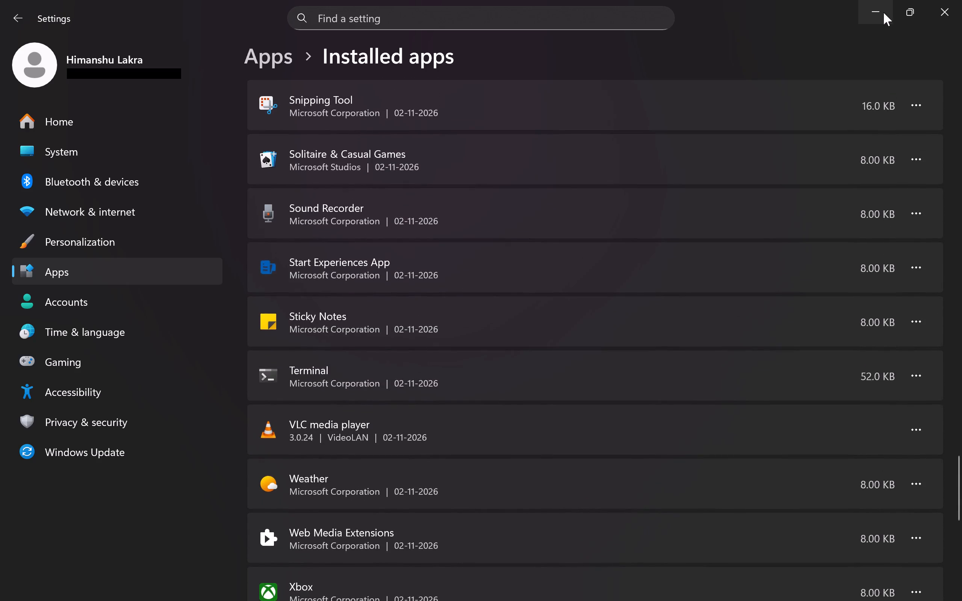
# Switch to Microsoft Edge and retry loading the release-assets.githubusercontent.com download page, checking the Wi-Fi connection between attempts.
pyautogui.click(883, 12)
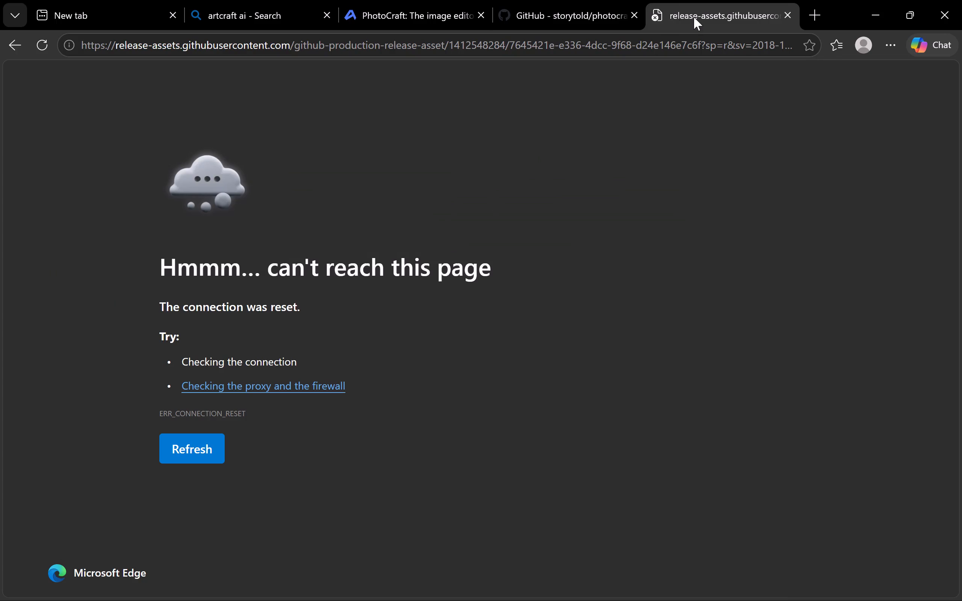
pyautogui.click(42, 44)
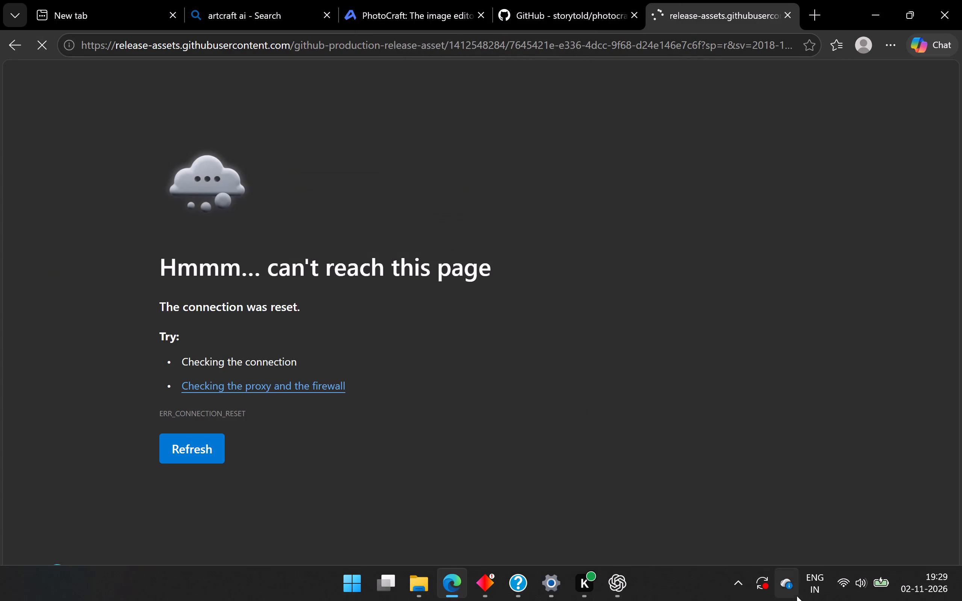
pyautogui.click(842, 581)
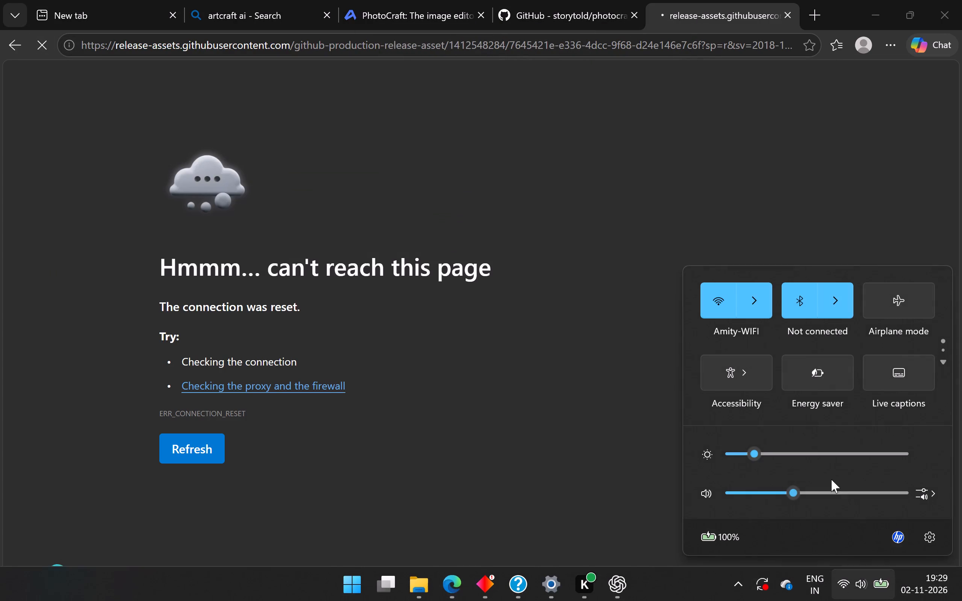
pyautogui.click(597, 396)
pyautogui.click(199, 441)
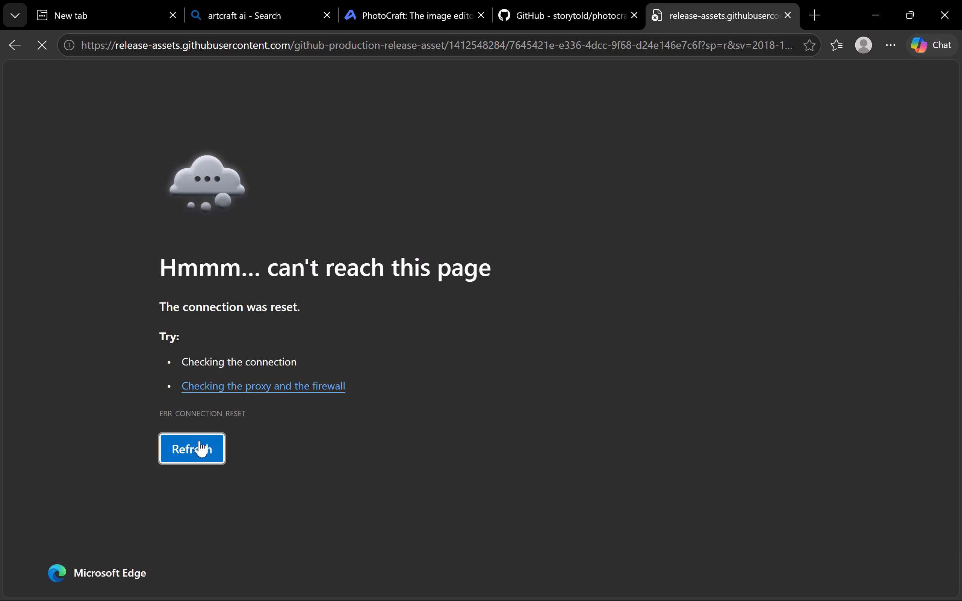
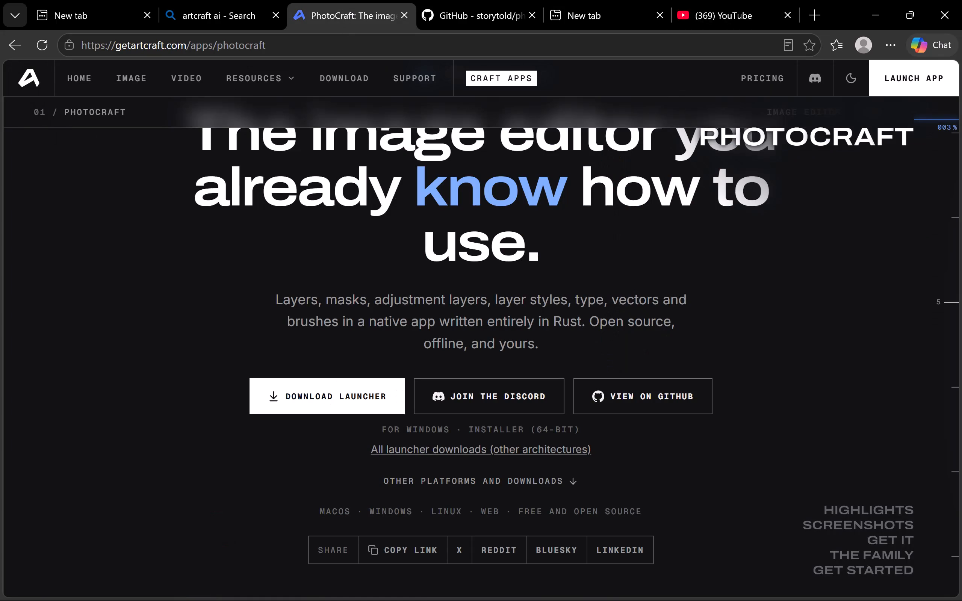
# Look through Microsoft Edge's recent downloads list, from the Rainmeter installer to the HPSupportSolutionsFramework installer.
pyautogui.click(892, 44)
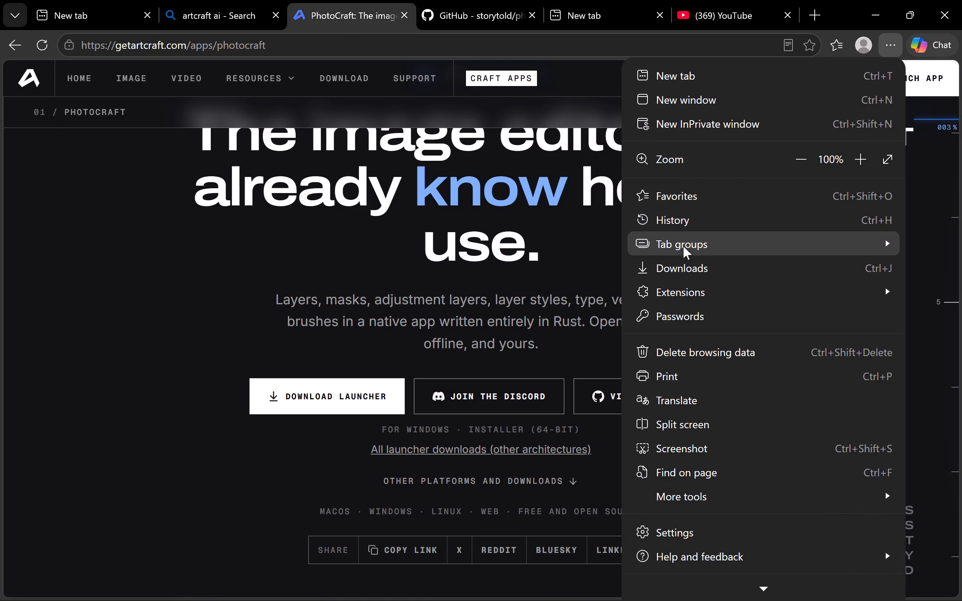
pyautogui.click(682, 267)
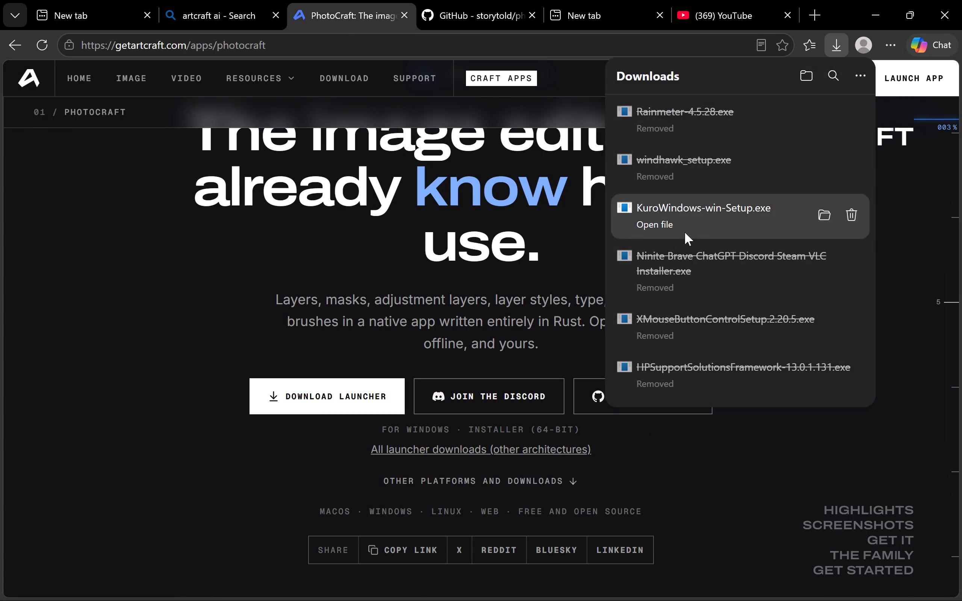
pyautogui.scroll(-3, 685, 299)
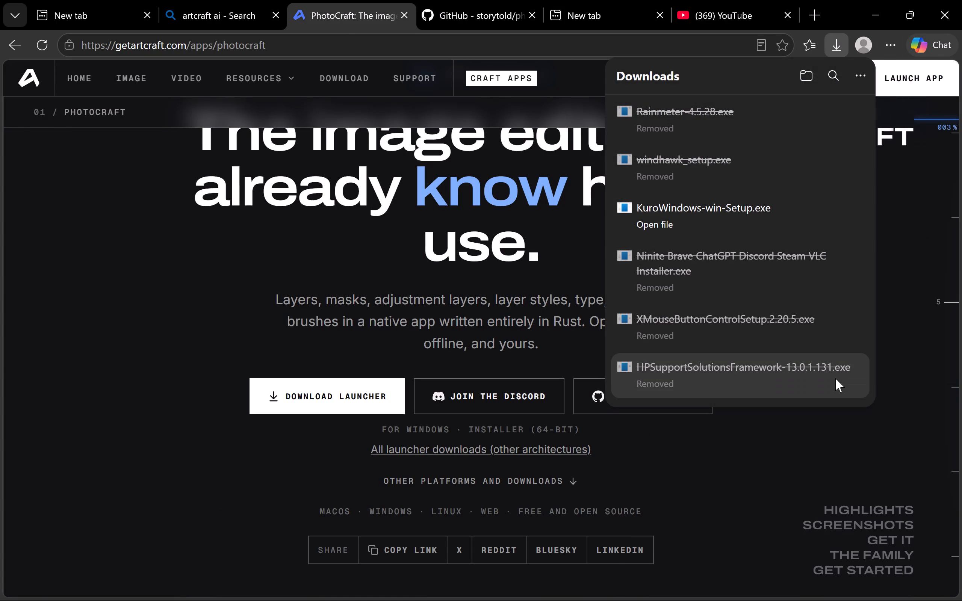
# Start the download of the 64-bit Windows launcher installer from the PhotoCraft page.
pyautogui.click(330, 395)
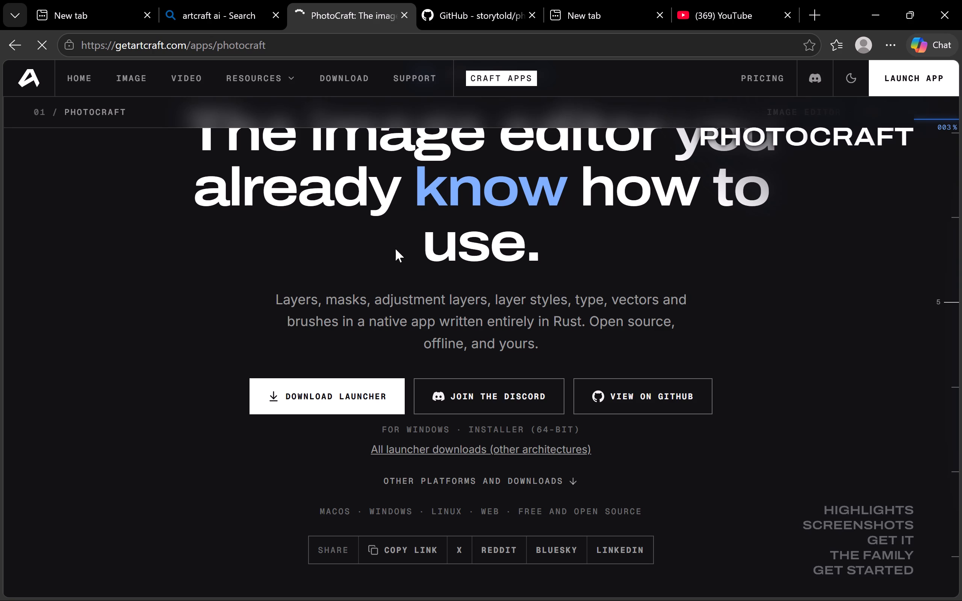
# Open the ArtCraft home page, getartcraft.com, from the existing "artcraft ai" search results.
pyautogui.scroll(-2, 395, 252)
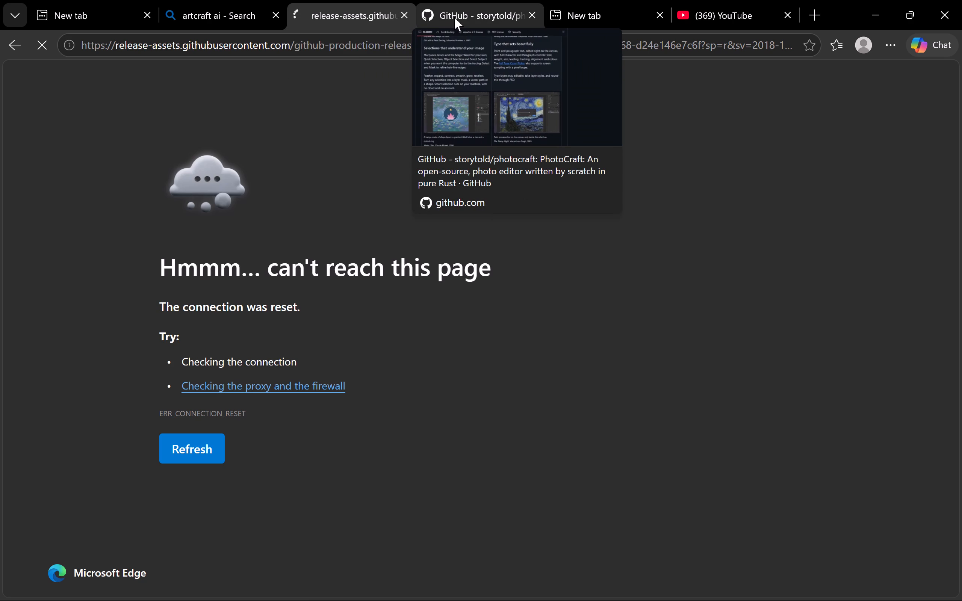
pyautogui.click(225, 12)
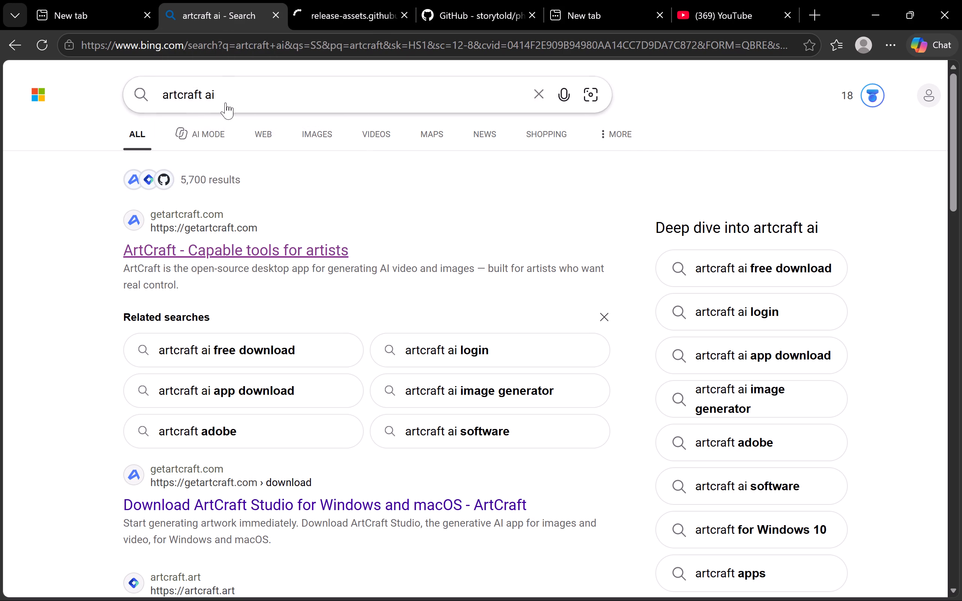
pyautogui.scroll(-5, 219, 288)
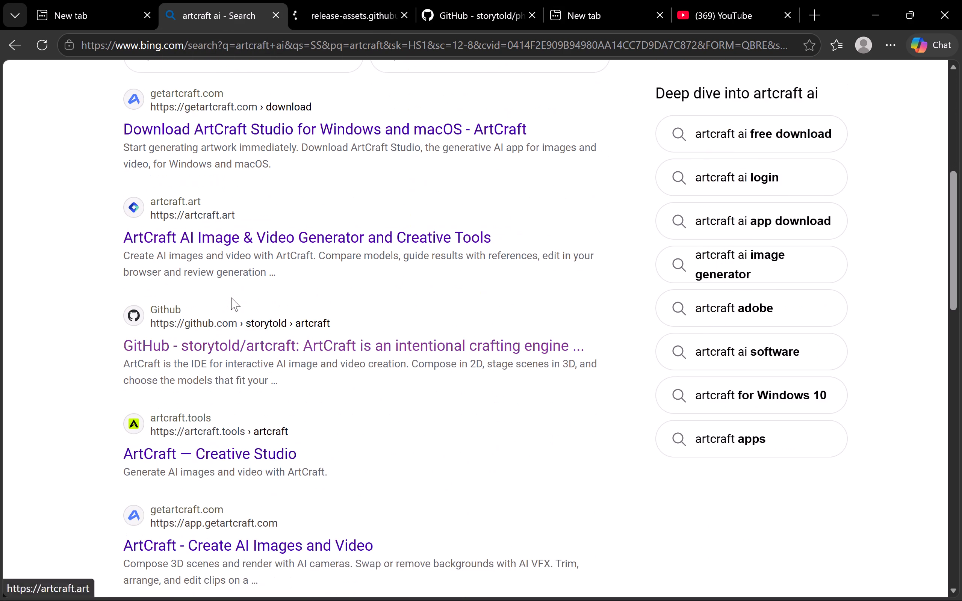
pyautogui.scroll(6, 231, 297)
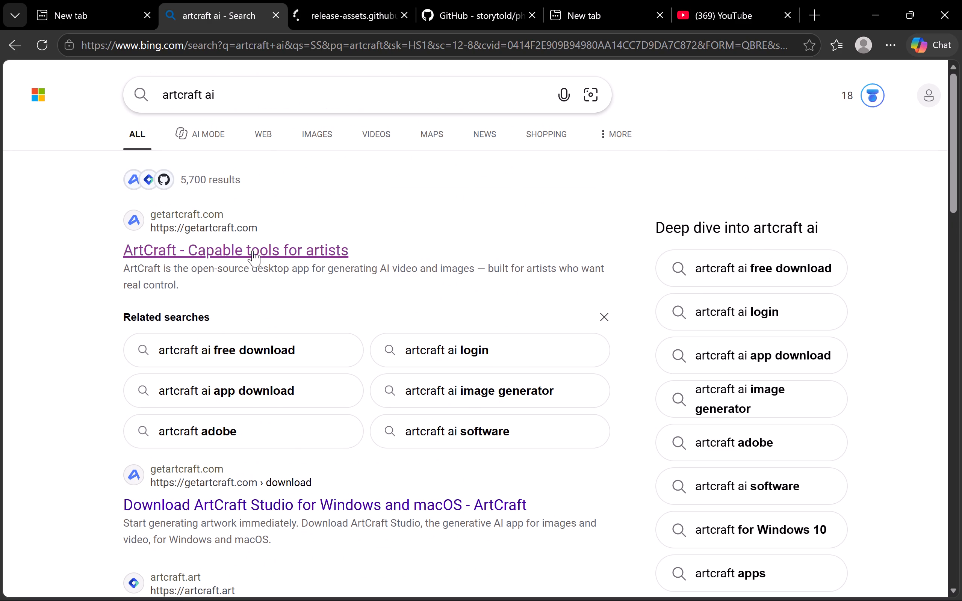
pyautogui.click(253, 250)
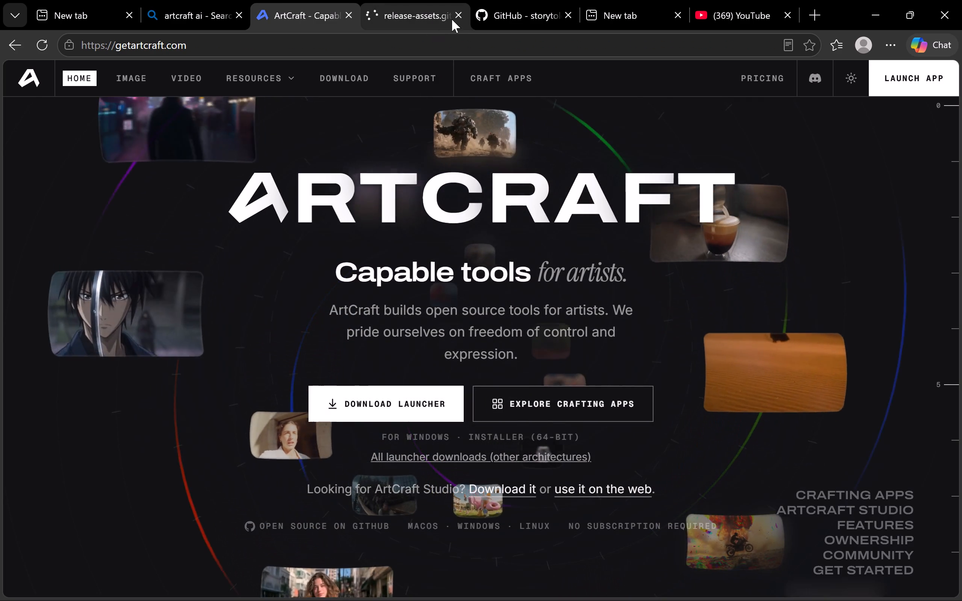
# Close the release-assets, GitHub, second new-tab, YouTube and search results tabs, keeping the ArtCraft home page open.
pyautogui.click(458, 14)
pyautogui.click(456, 14)
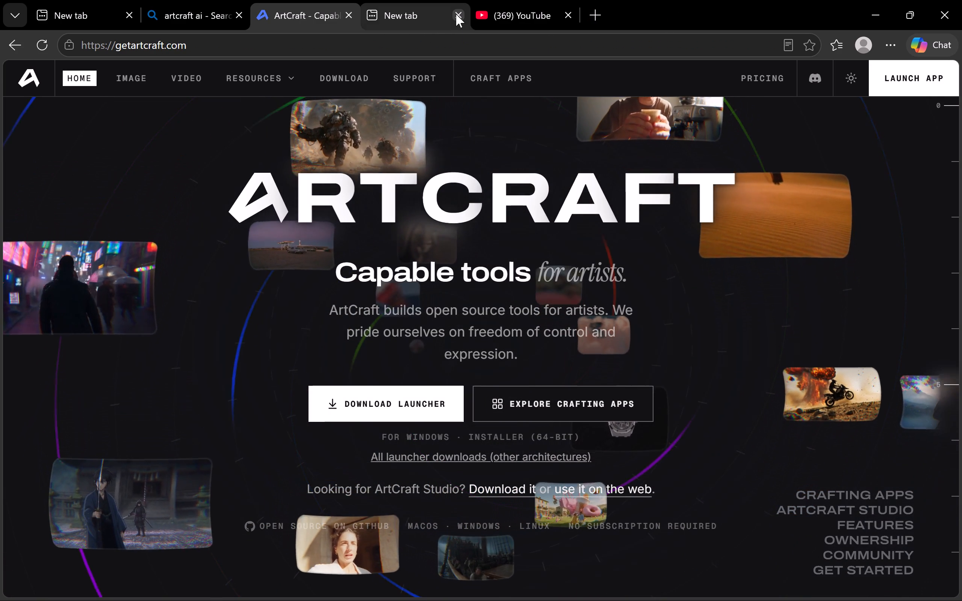
pyautogui.click(456, 14)
pyautogui.click(456, 14)
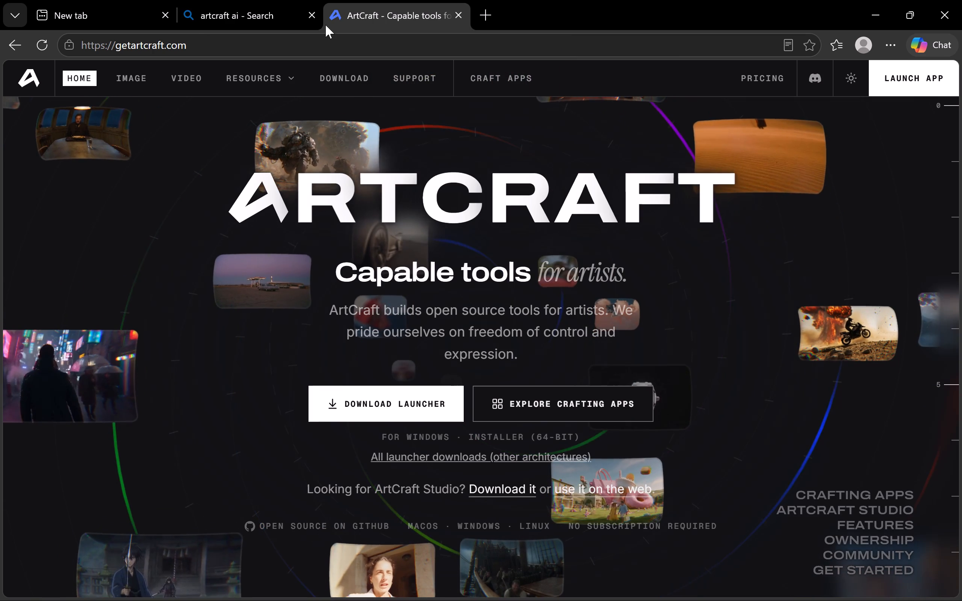
pyautogui.click(310, 15)
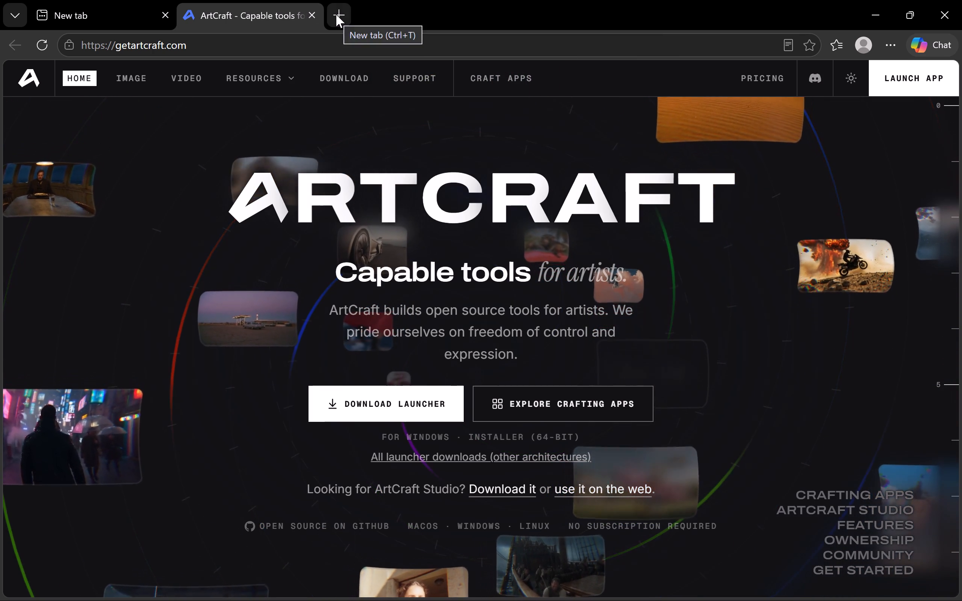
# Open YouTube in a new tab and play "Phao - 2 Phut Hon (KAIZ Remix)" from the home feed.
pyautogui.click(336, 14)
pyautogui.click(555, 68)
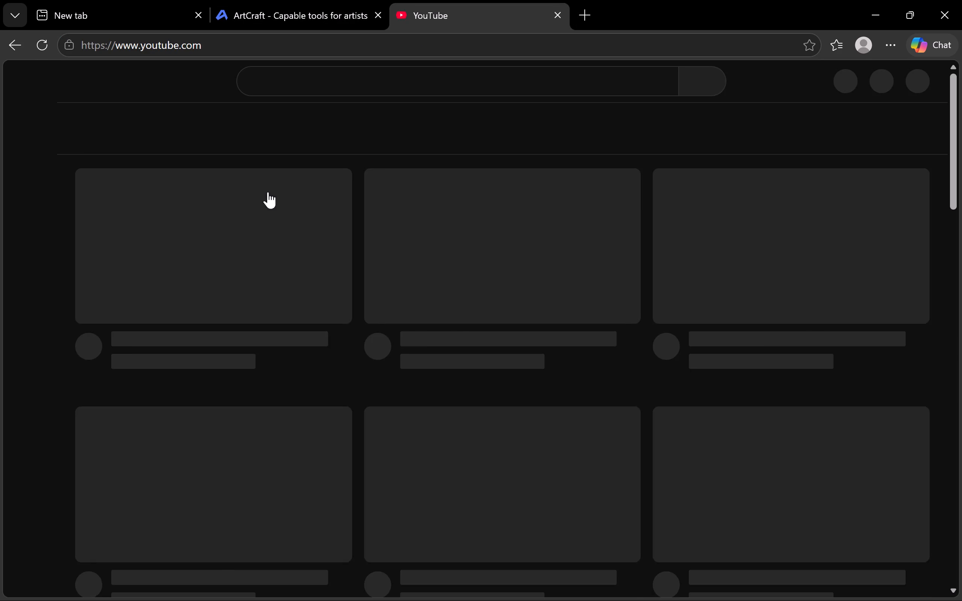
pyautogui.scroll(-2, 272, 279)
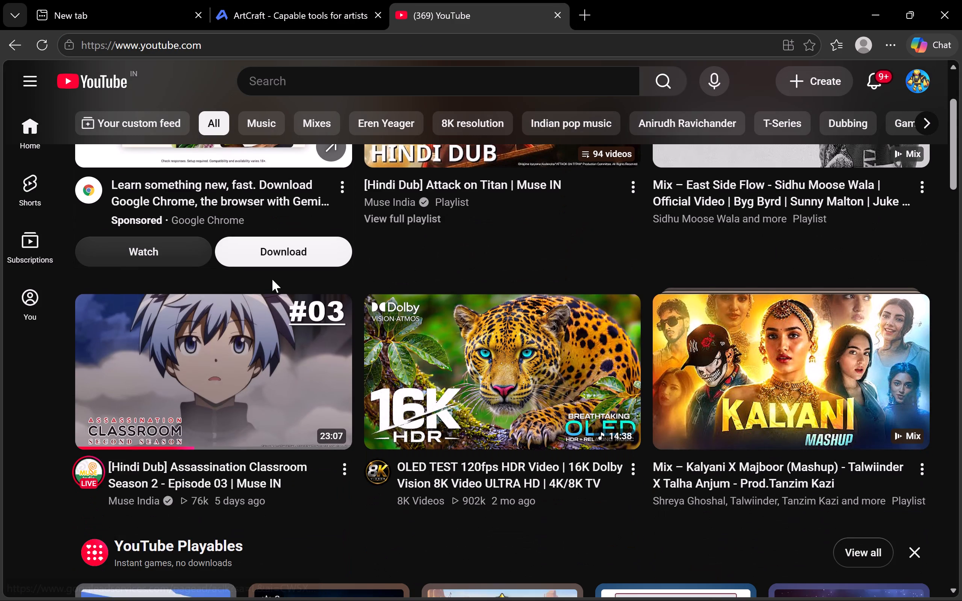
pyautogui.scroll(-8, 292, 298)
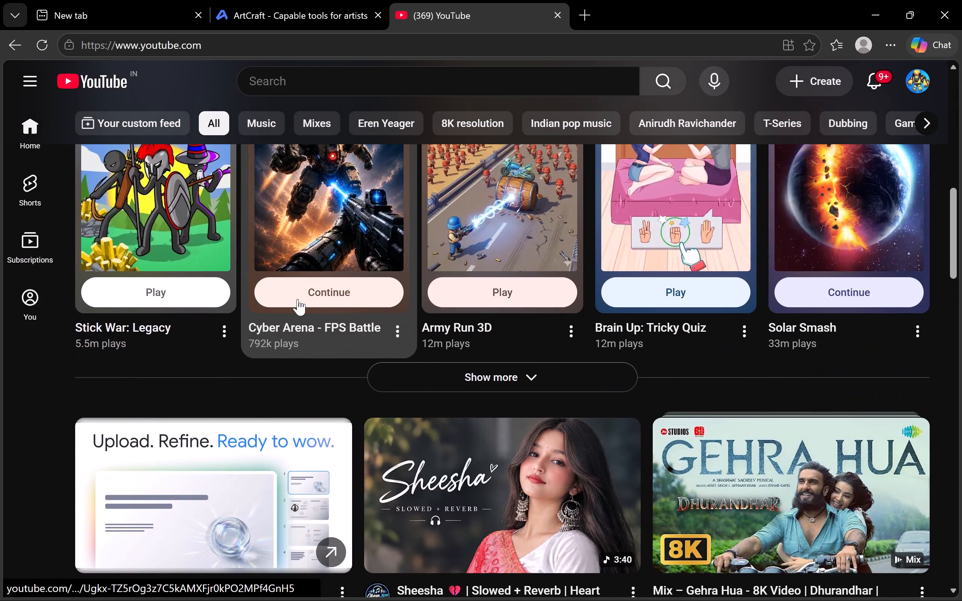
pyautogui.scroll(-2, 298, 299)
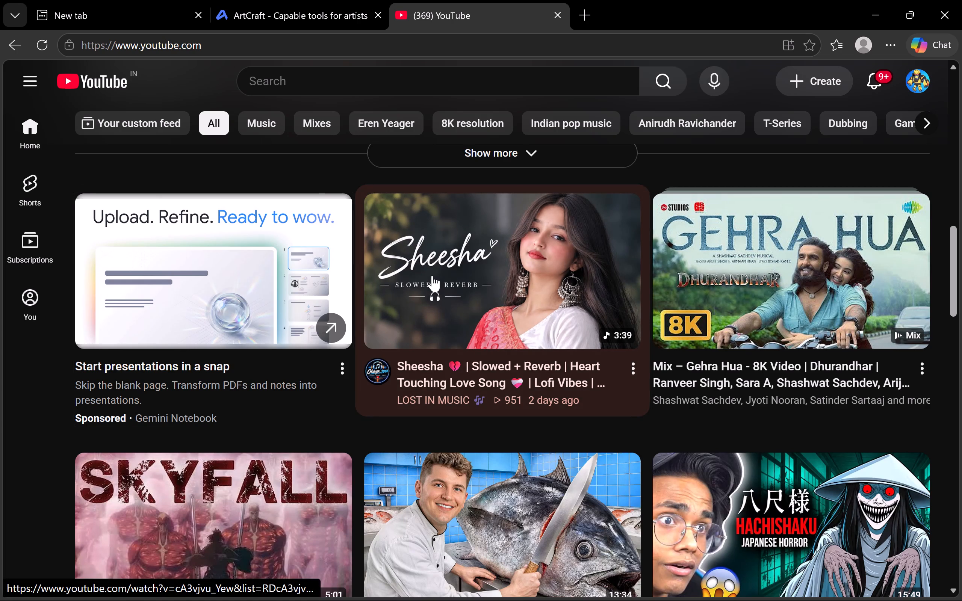
pyautogui.scroll(-6, 432, 275)
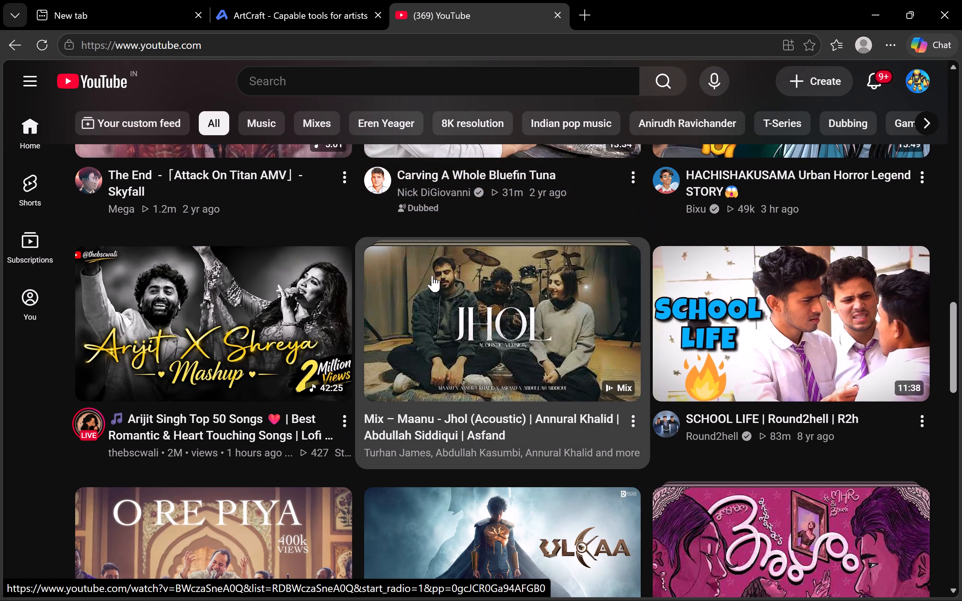
pyautogui.scroll(-3, 432, 275)
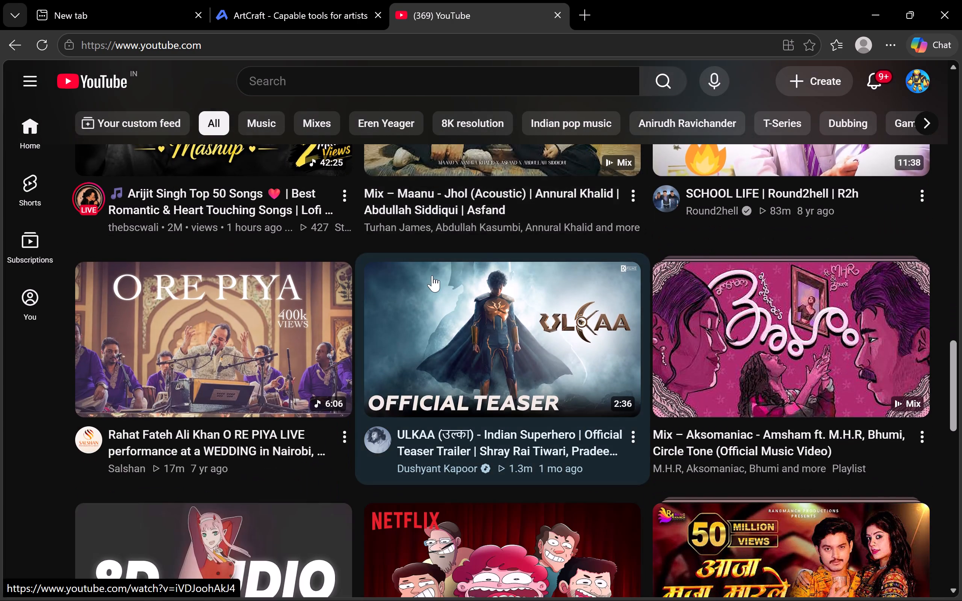
pyautogui.scroll(-6, 432, 275)
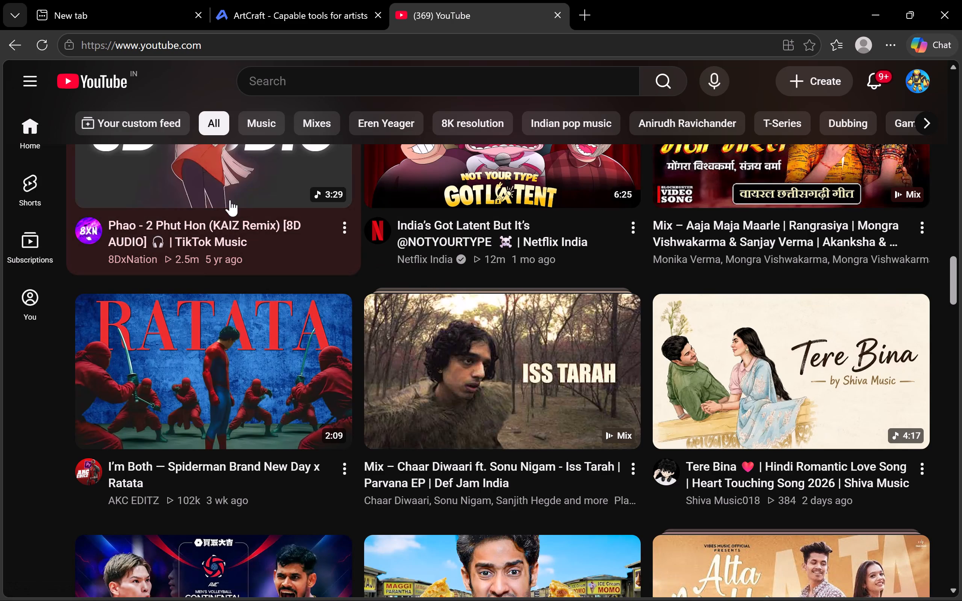
pyautogui.click(247, 189)
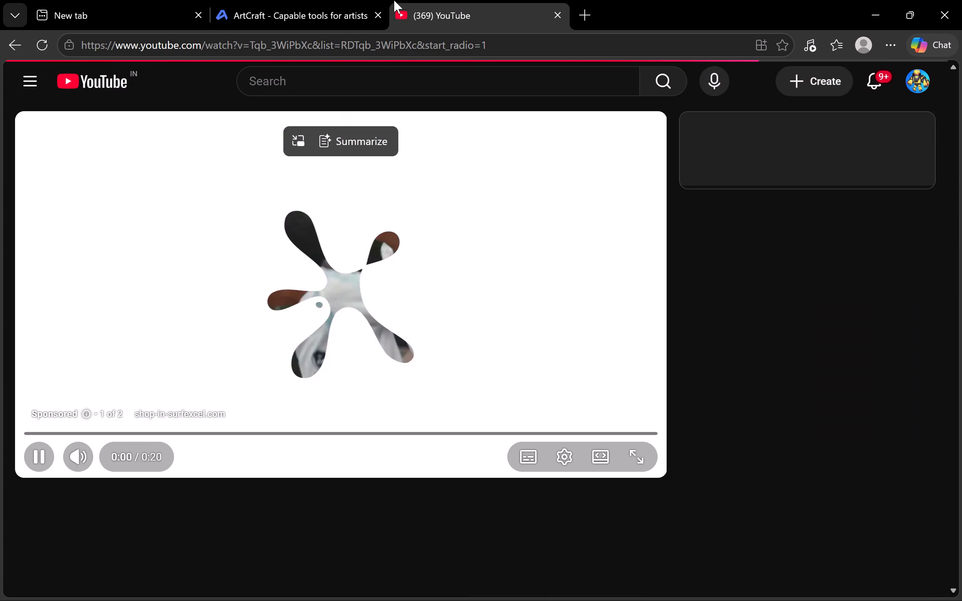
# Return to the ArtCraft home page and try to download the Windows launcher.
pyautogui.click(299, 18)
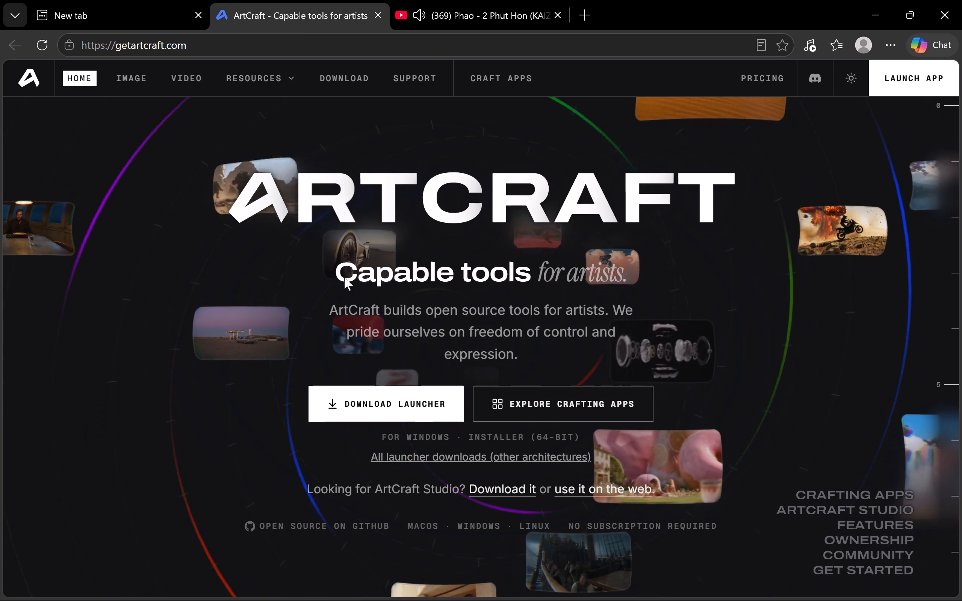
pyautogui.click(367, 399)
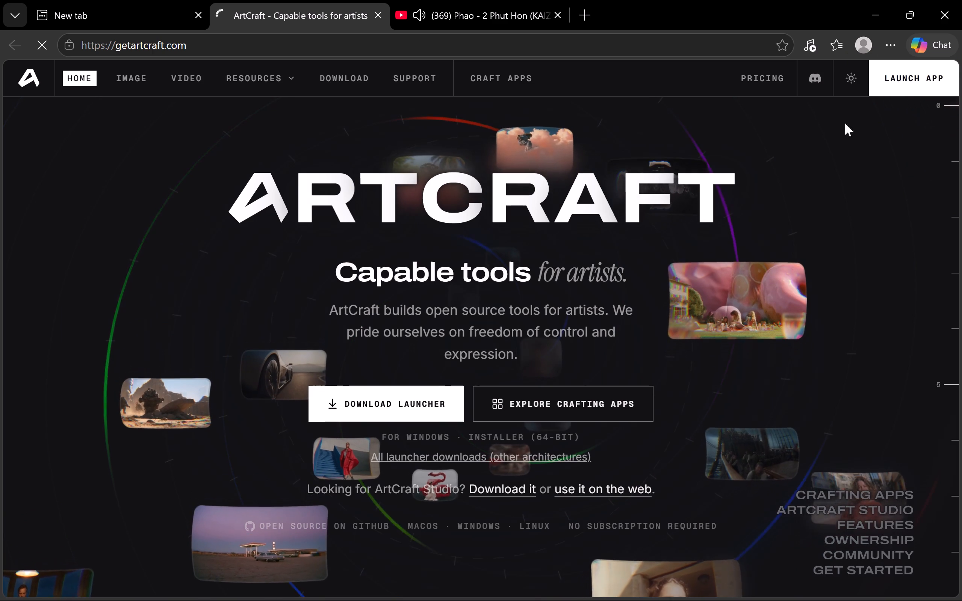
# Launch the ArtCraft web app and look through its creation tools, studio, assets and resources sections.
pyautogui.click(920, 82)
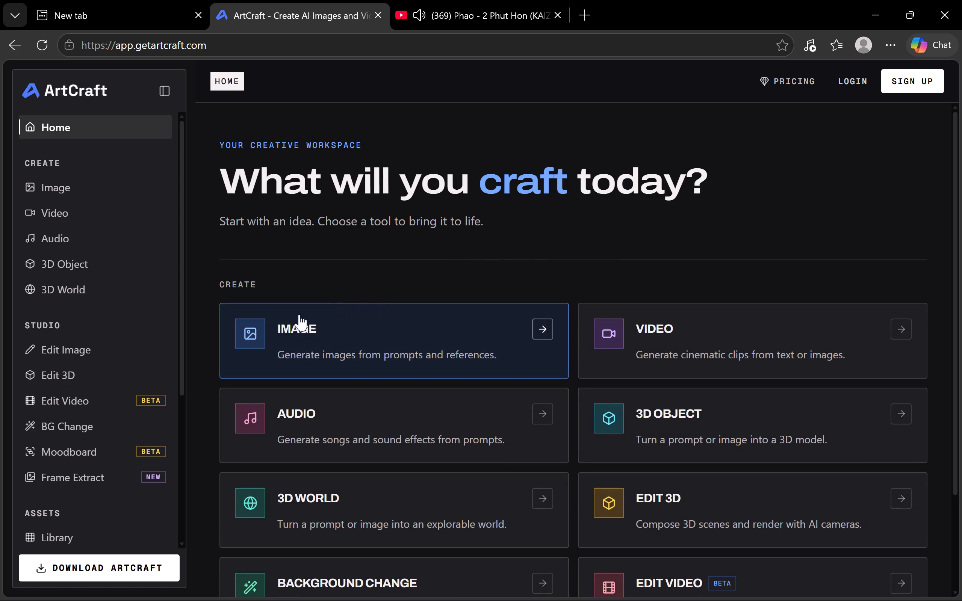
pyautogui.scroll(-3, 369, 249)
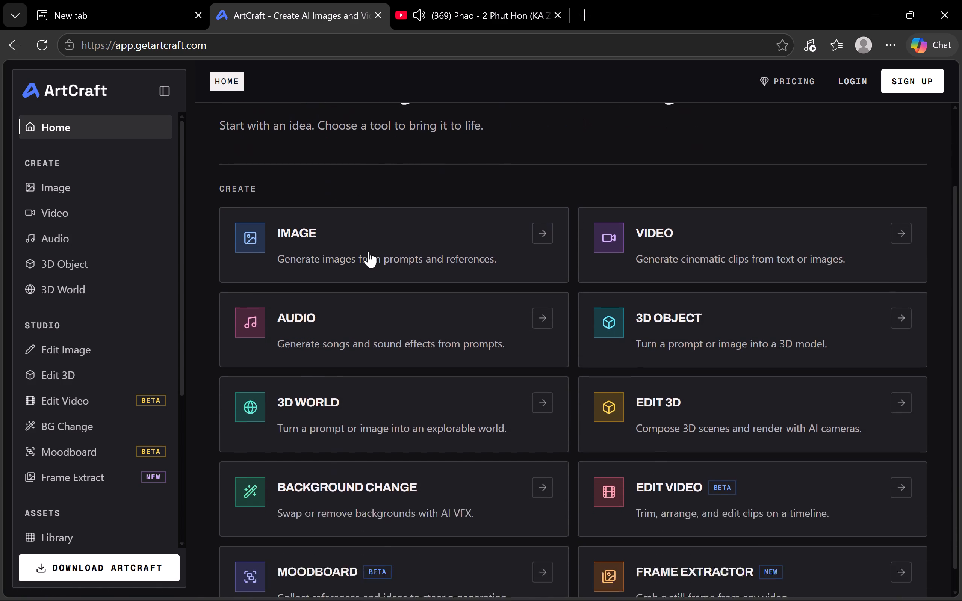
pyautogui.scroll(-3, 368, 251)
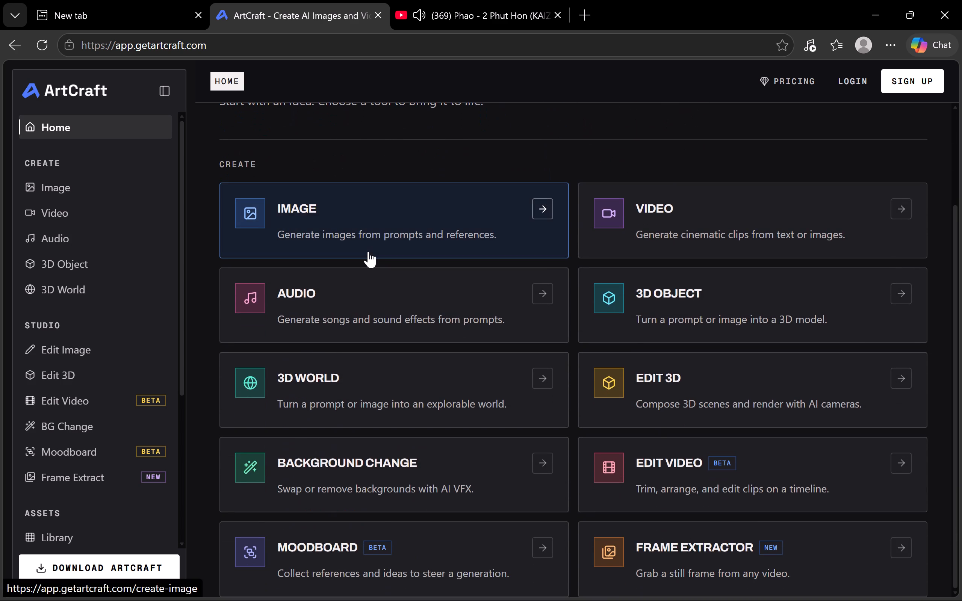
pyautogui.scroll(-3, 120, 408)
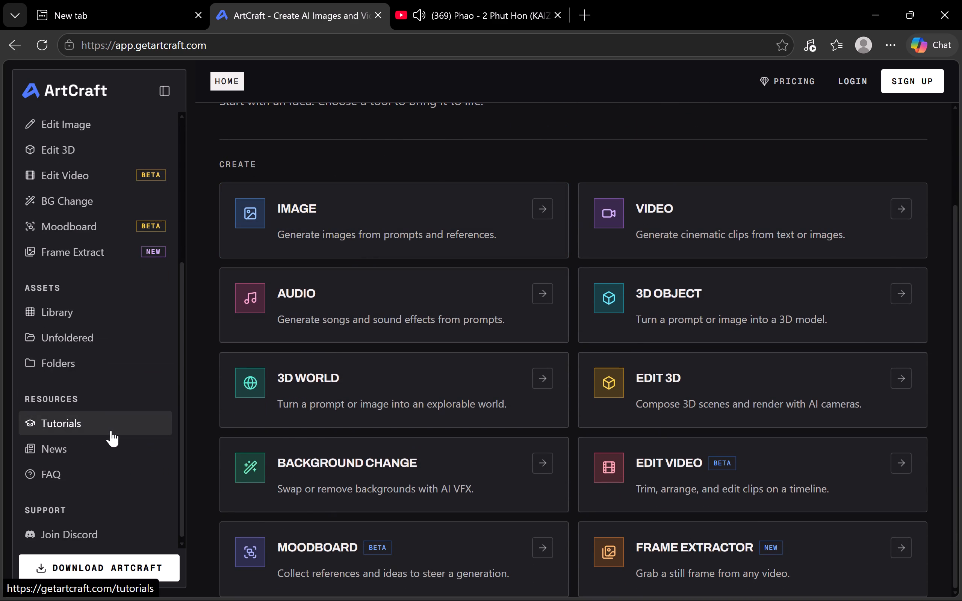
pyautogui.scroll(-3, 111, 430)
pyautogui.scroll(3, 108, 394)
pyautogui.scroll(4, 118, 361)
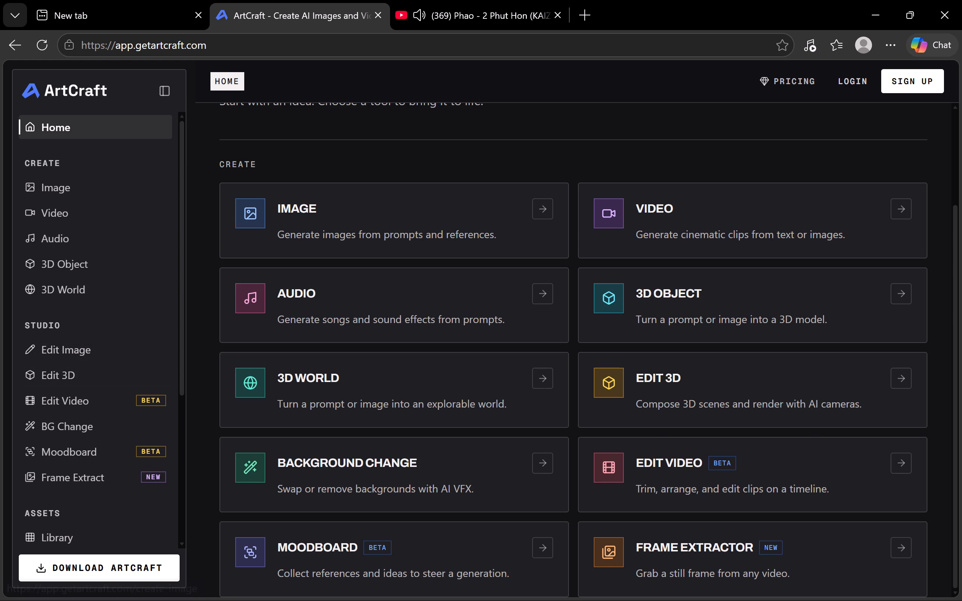
pyautogui.click(144, 13)
pyautogui.click(281, 14)
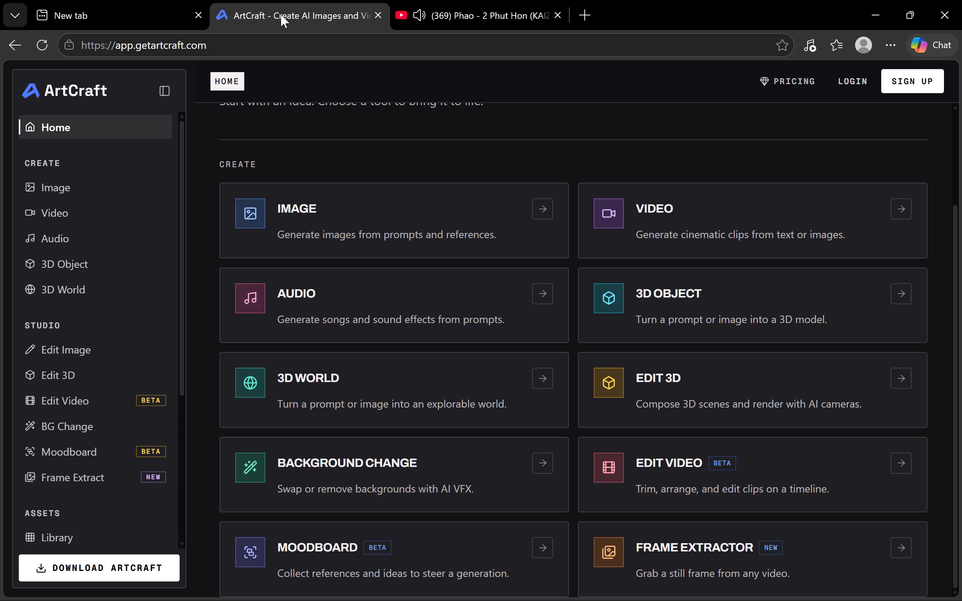
pyautogui.scroll(-3, 93, 264)
pyautogui.scroll(-1, 86, 304)
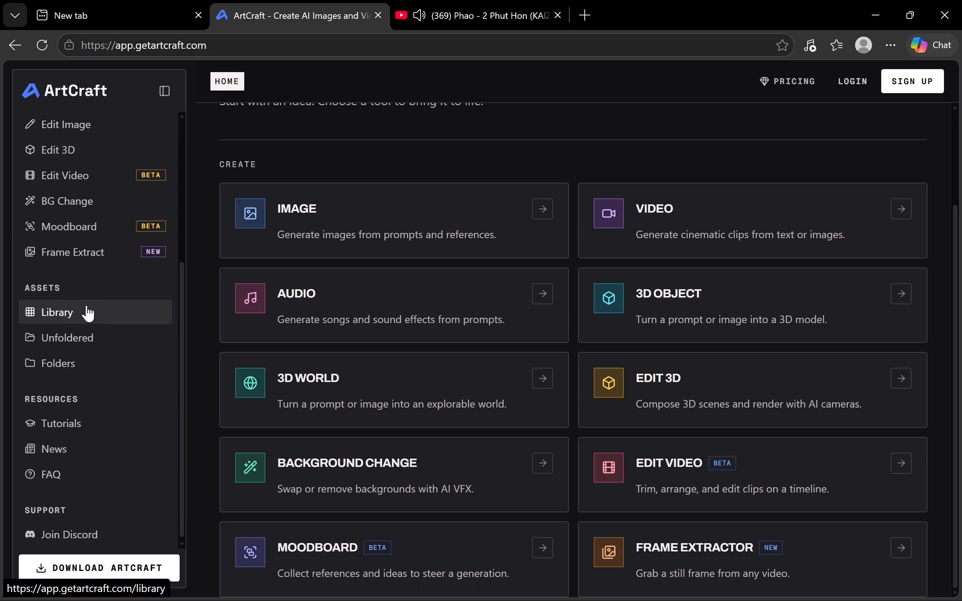
pyautogui.scroll(-2, 86, 305)
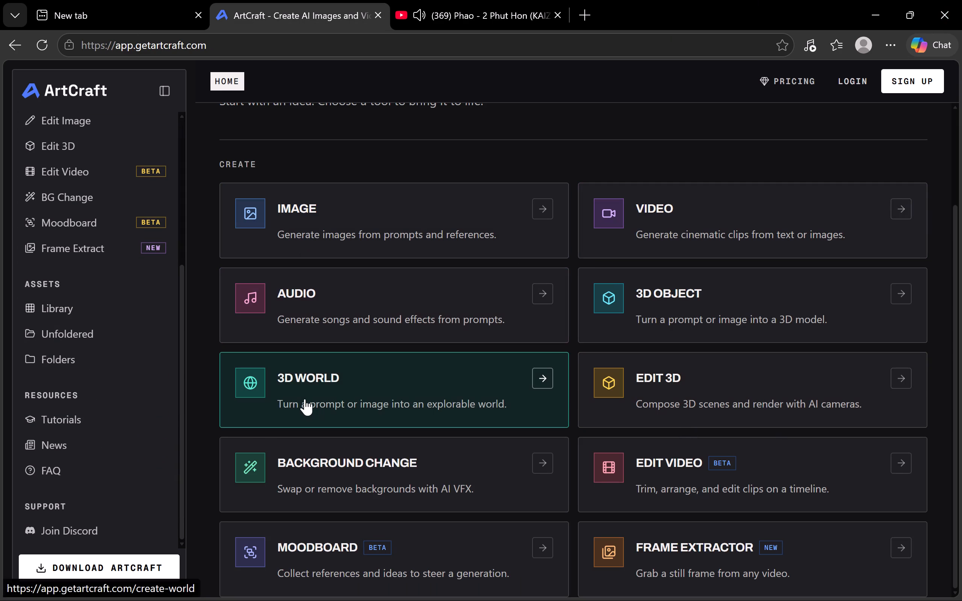
pyautogui.scroll(7, 319, 359)
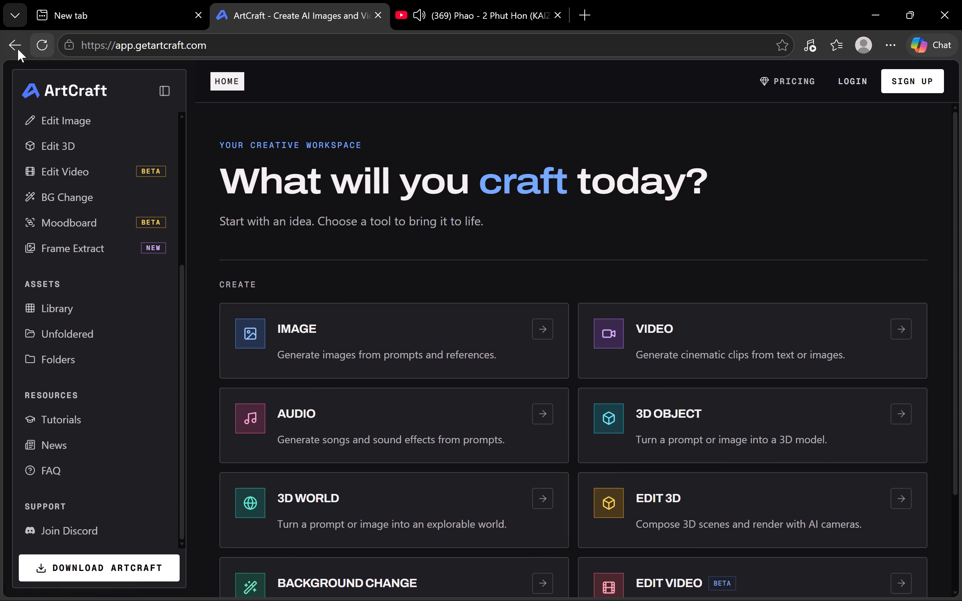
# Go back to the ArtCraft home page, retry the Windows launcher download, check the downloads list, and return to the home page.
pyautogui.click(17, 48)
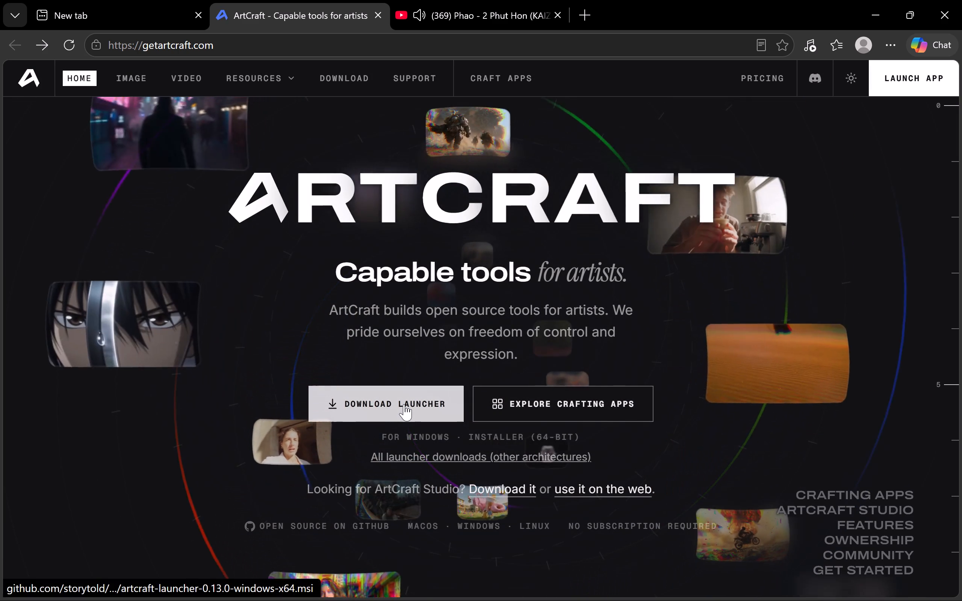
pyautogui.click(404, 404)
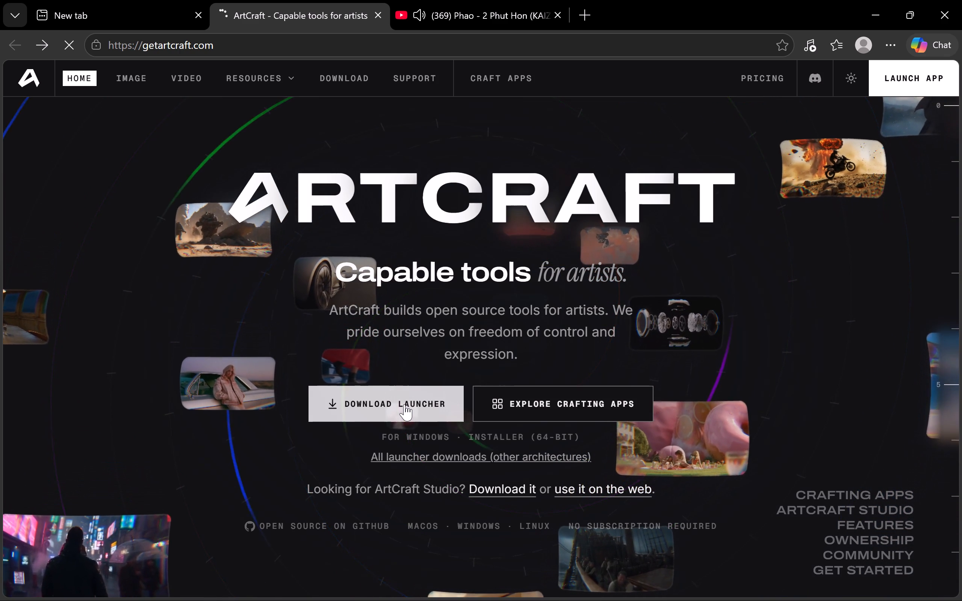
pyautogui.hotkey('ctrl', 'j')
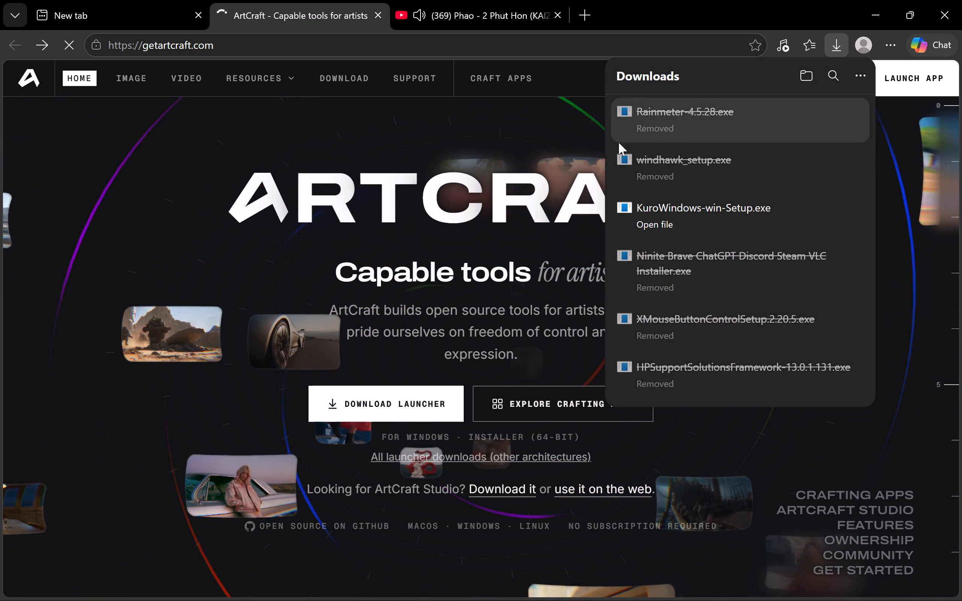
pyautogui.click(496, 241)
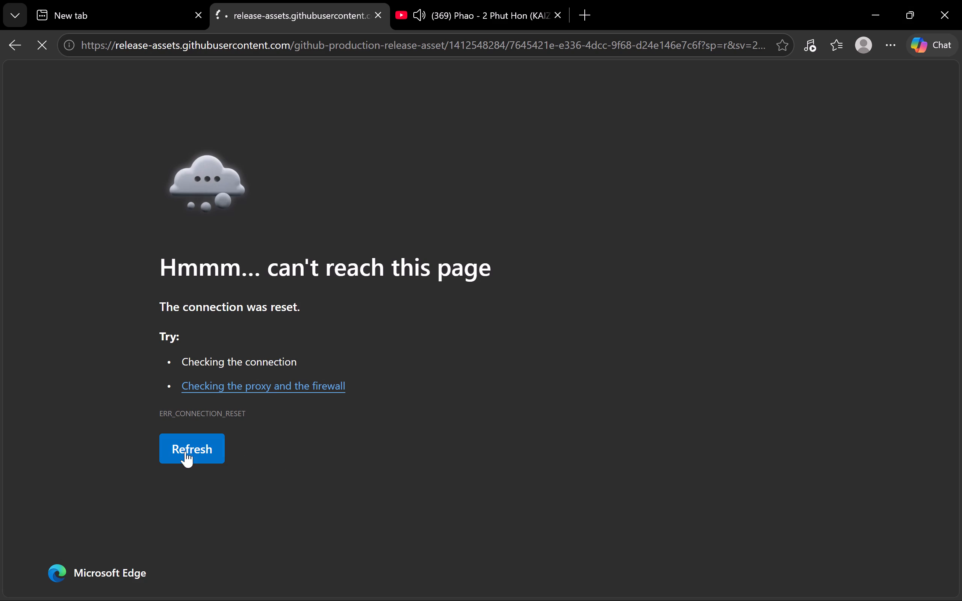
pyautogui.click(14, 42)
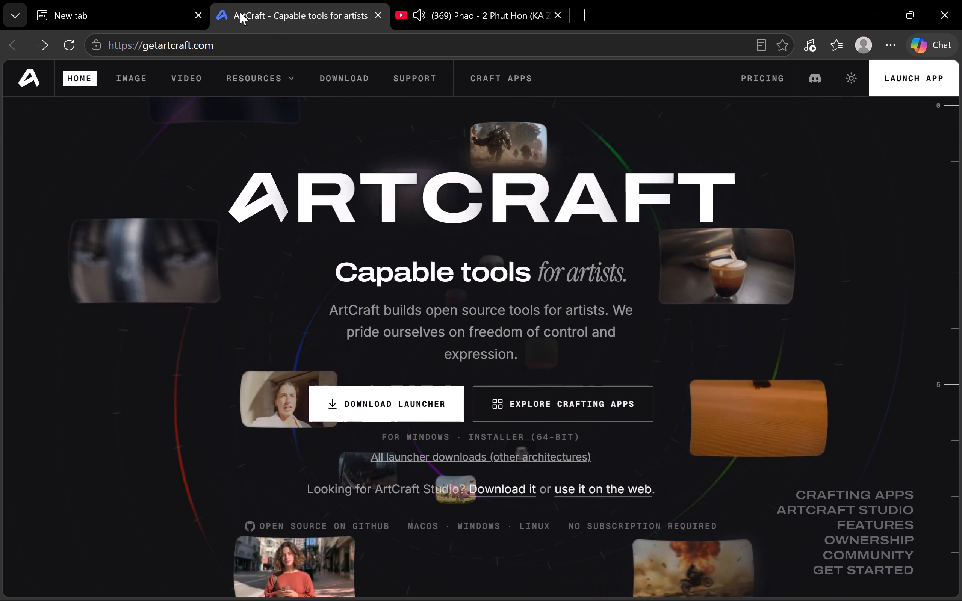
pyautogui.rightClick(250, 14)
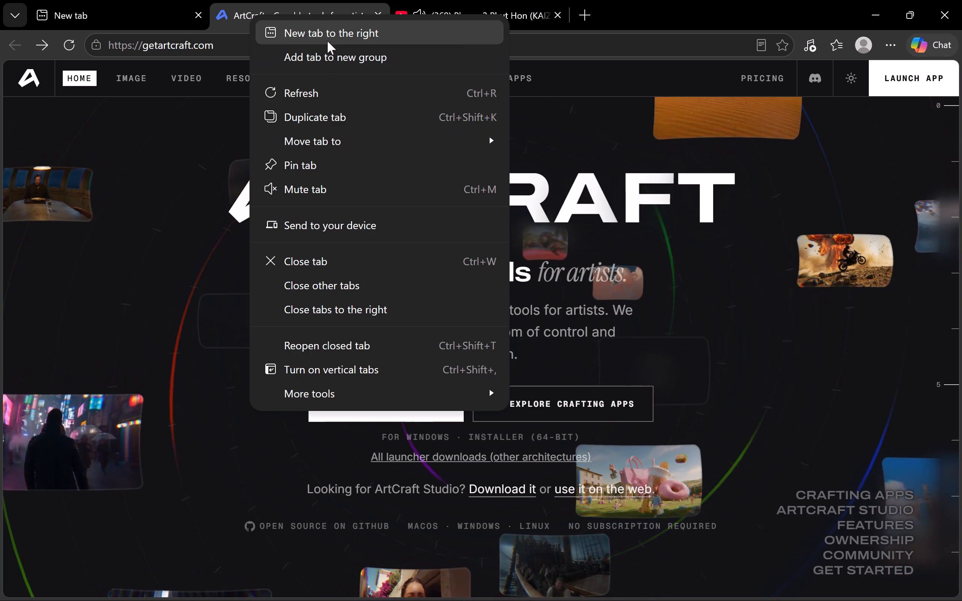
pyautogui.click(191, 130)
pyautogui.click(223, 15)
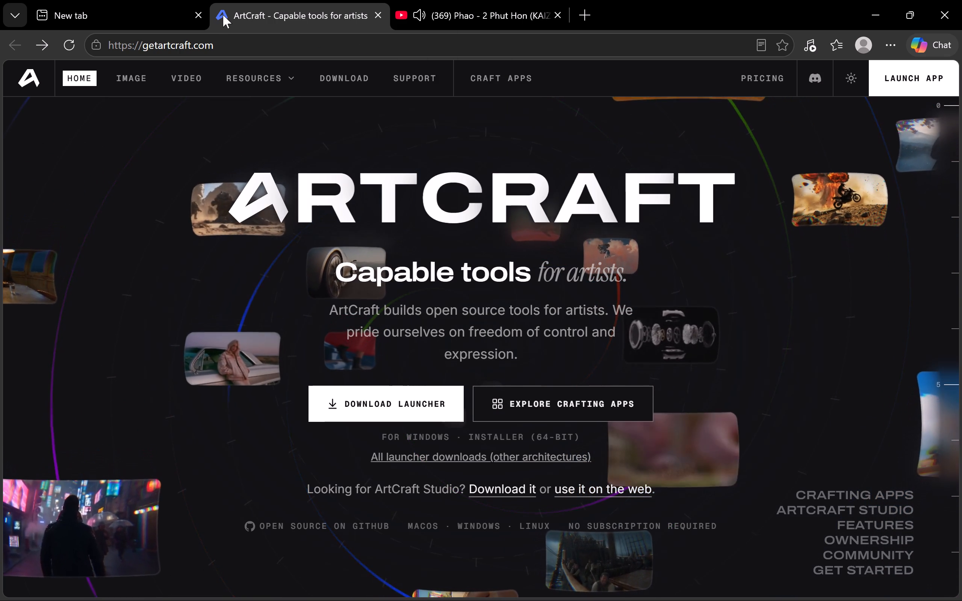
pyautogui.moveTo(230, 44); pyautogui.dragTo(115, 50)
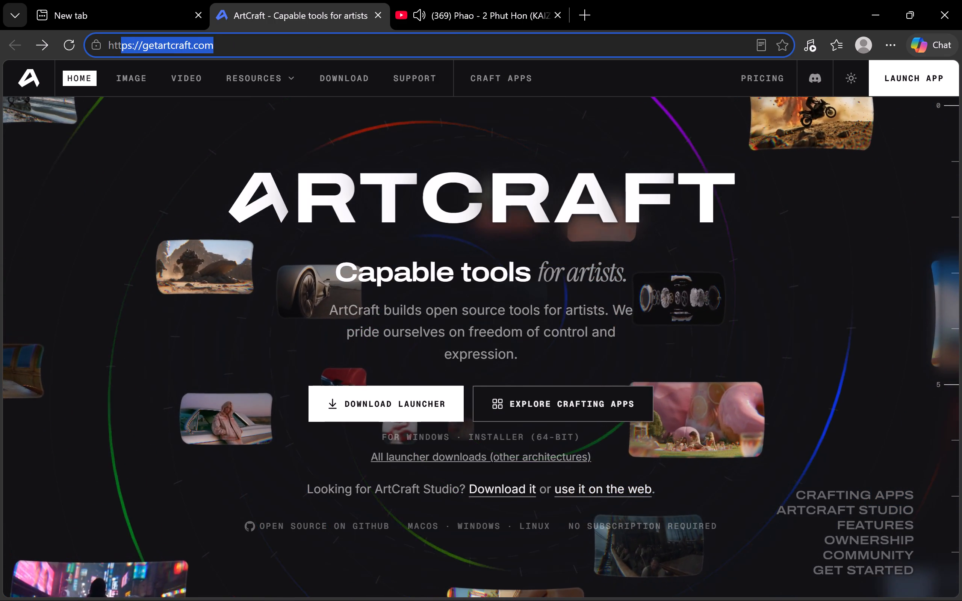
pyautogui.moveTo(115, 50); pyautogui.dragTo(97, 51)
pyautogui.rightClick(131, 43)
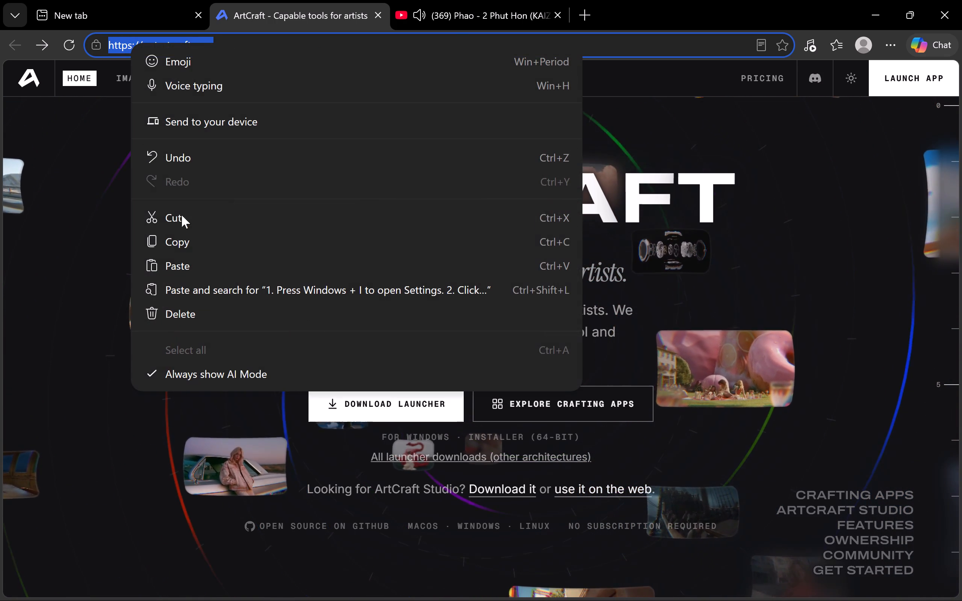
pyautogui.click(97, 318)
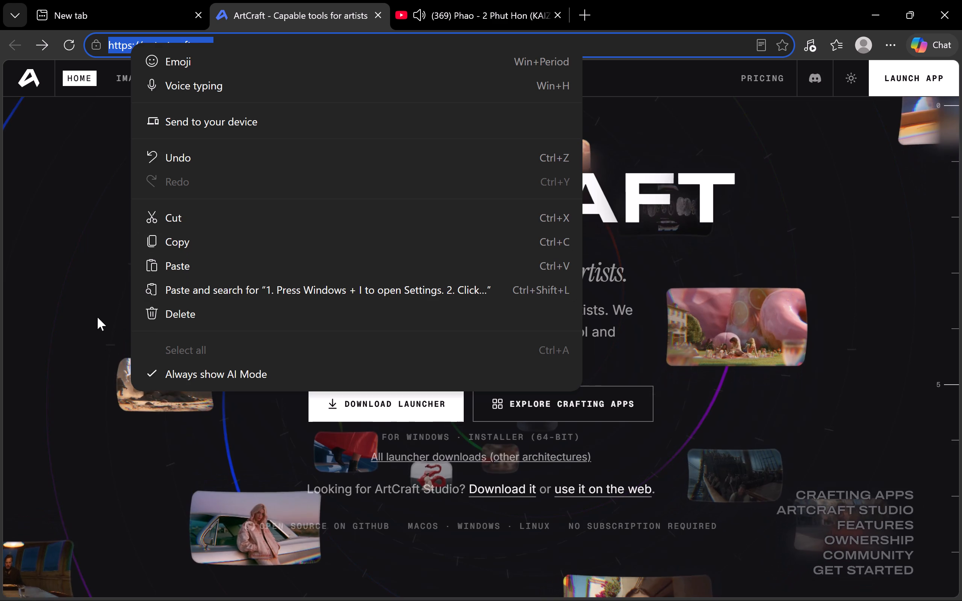
pyautogui.hotkey('ctrl', 'c')
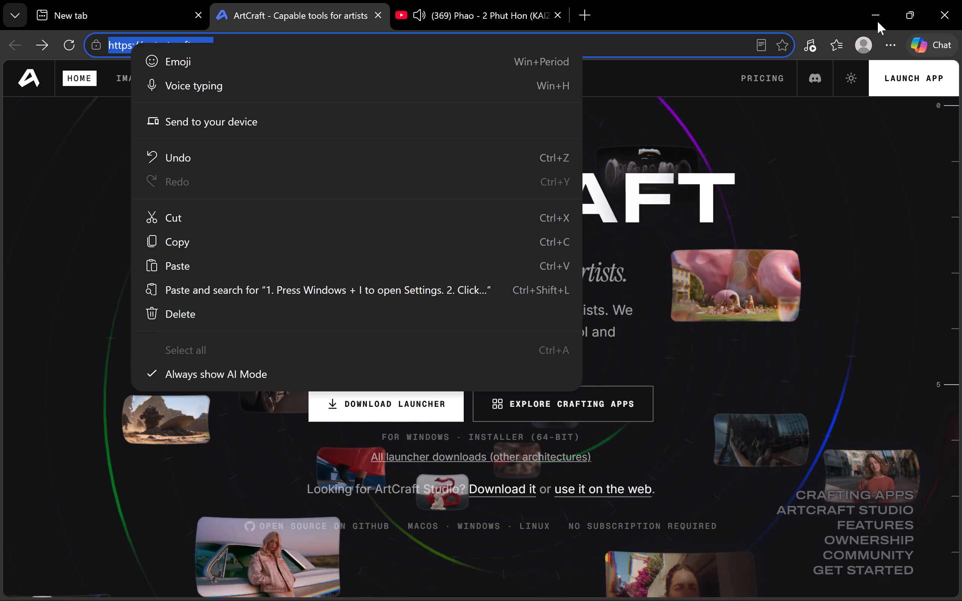
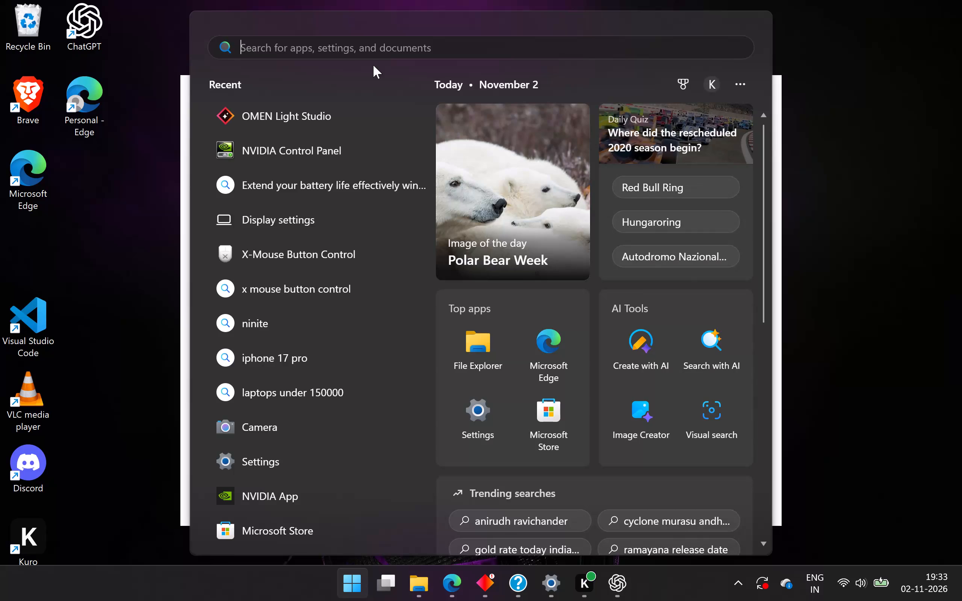
# Search Windows for "brave" and open the Brave browser.
pyautogui.write('brave')
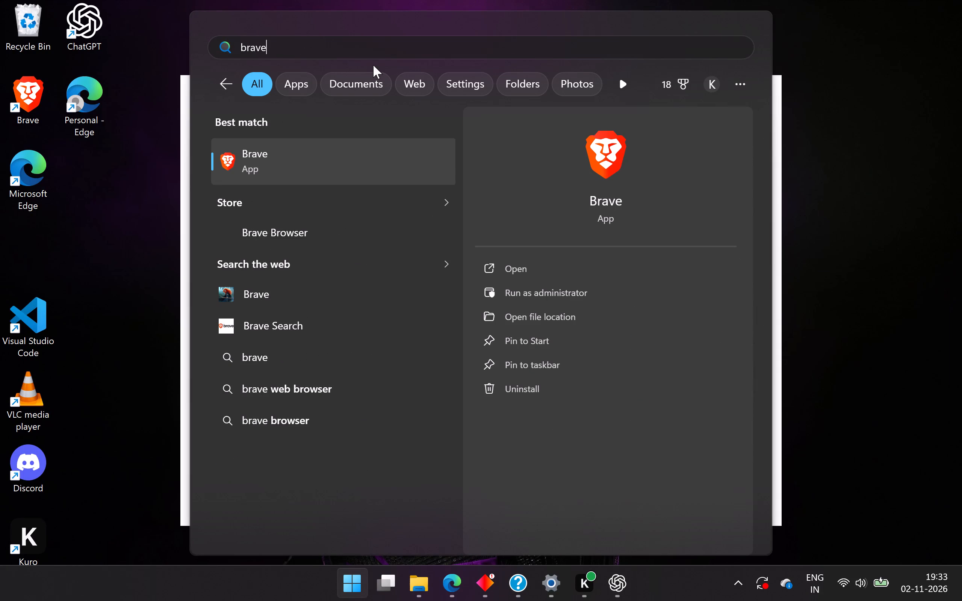
pyautogui.click(332, 151)
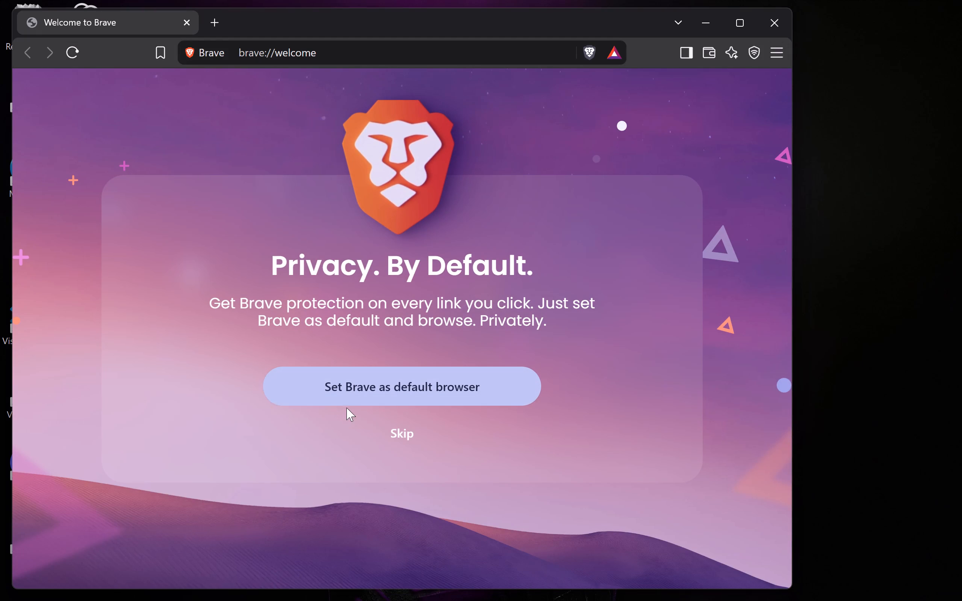
# Complete Brave's welcome setup, skipping the default-browser choice and settings import and declining to contribute to Brave Search.
pyautogui.click(395, 430)
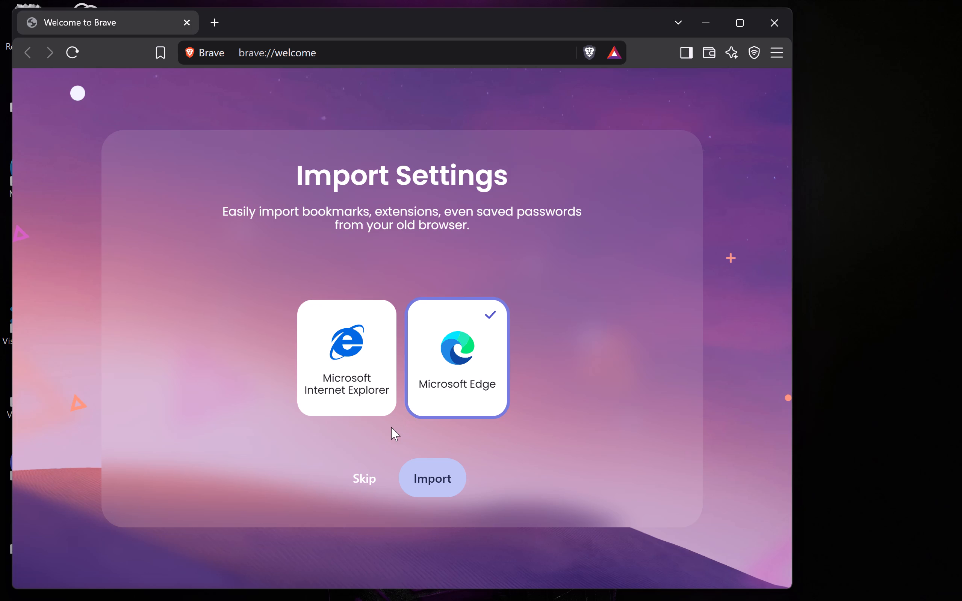
pyautogui.click(469, 372)
pyautogui.click(368, 477)
pyautogui.click(400, 496)
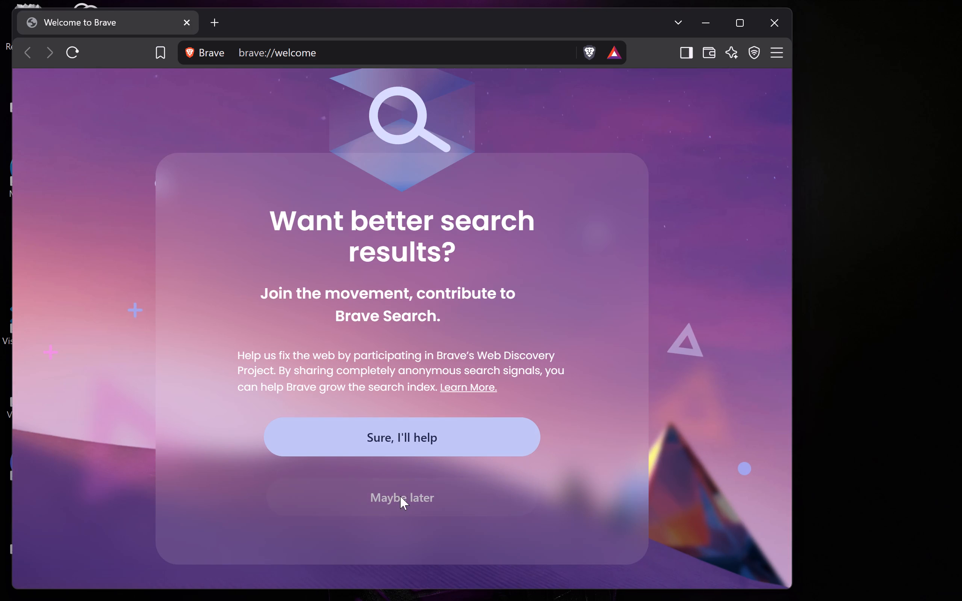
pyautogui.click(374, 399)
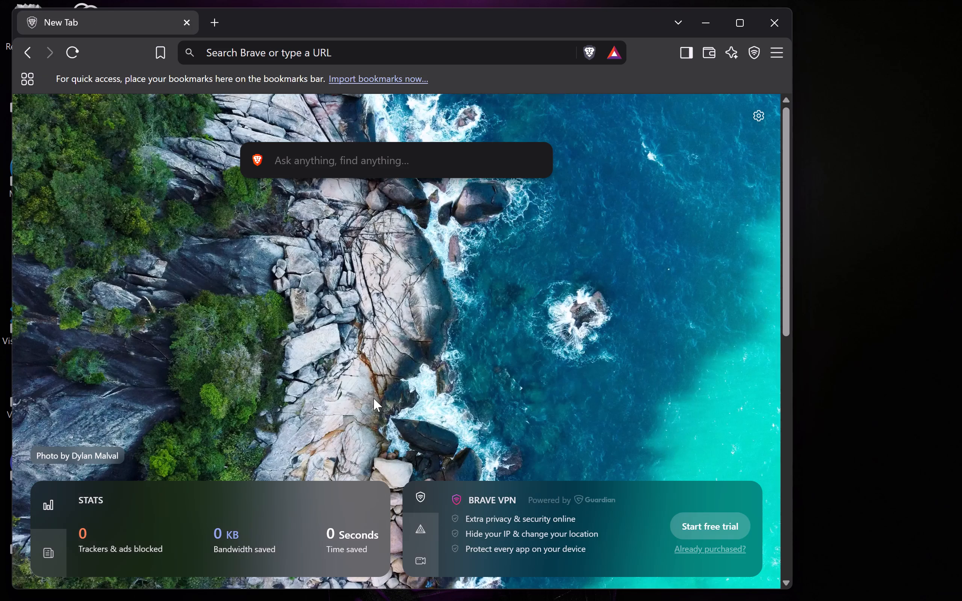
# Try to paste the copied ArtCraft address into the search box on Brave's new tab page.
pyautogui.click(348, 161)
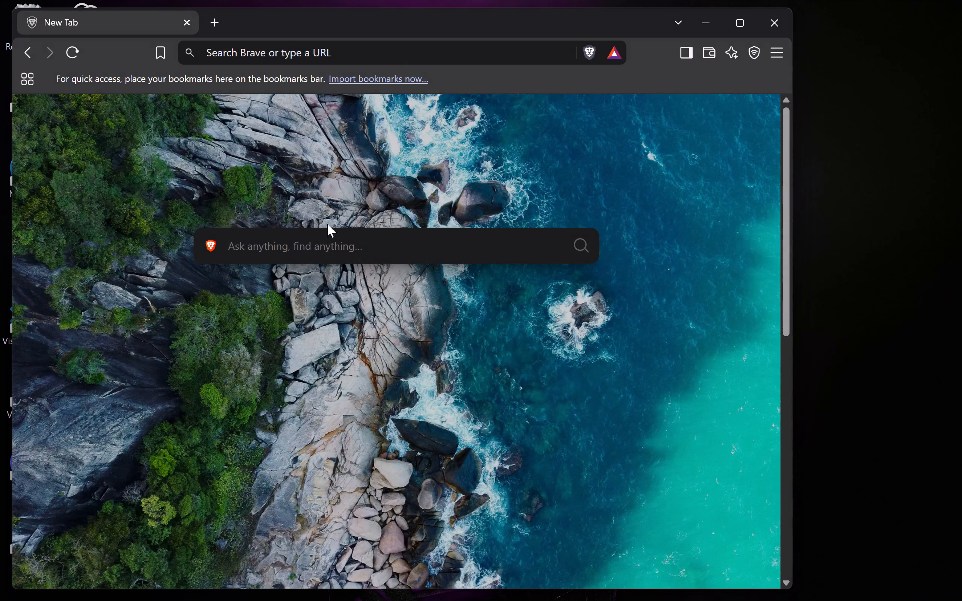
pyautogui.rightClick(322, 239)
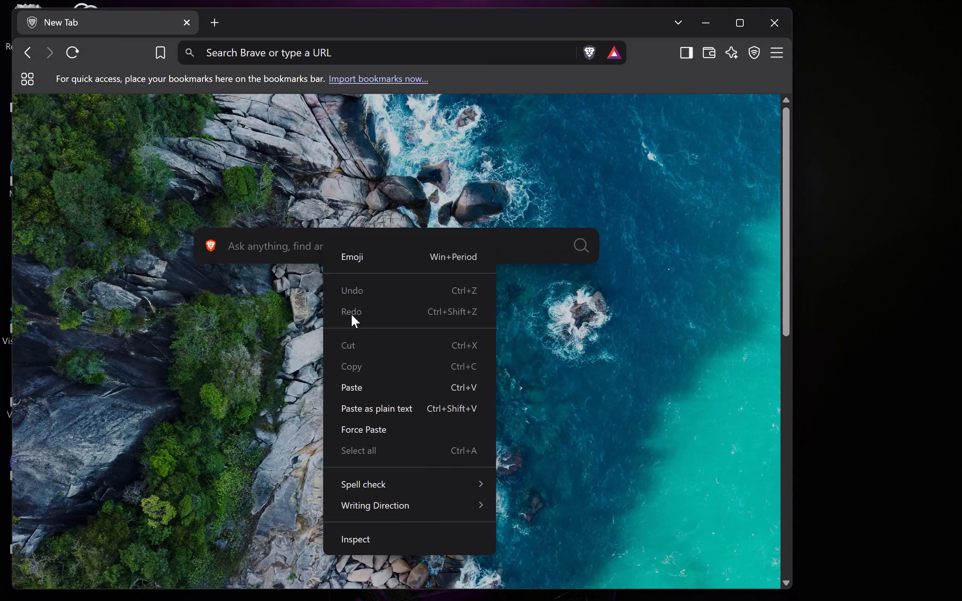
pyautogui.click(266, 247)
pyautogui.moveTo(274, 242); pyautogui.dragTo(290, 234)
pyautogui.hotkey('ctrl', 'v')
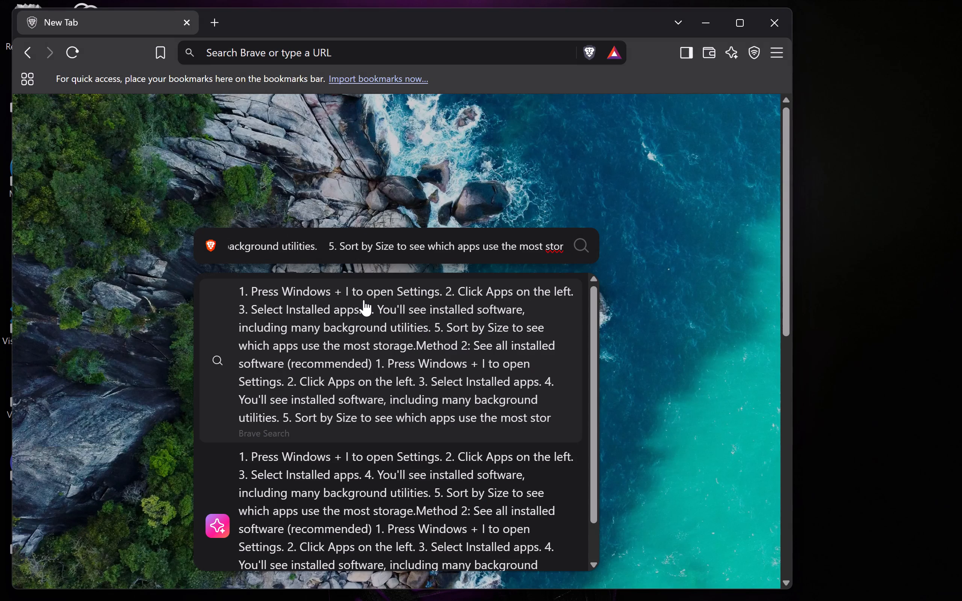
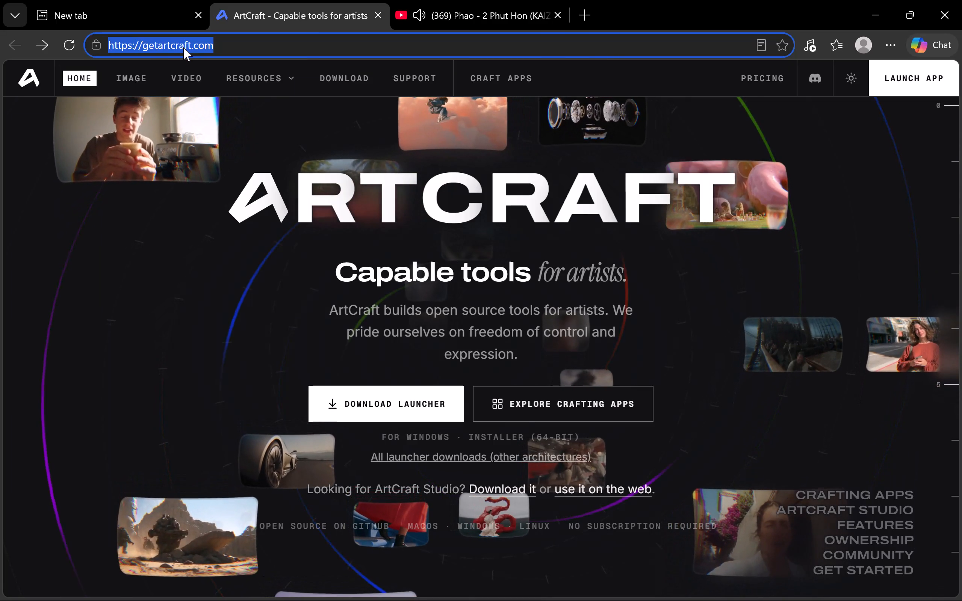
pyautogui.click(183, 47)
pyautogui.moveTo(235, 44); pyautogui.dragTo(152, 47)
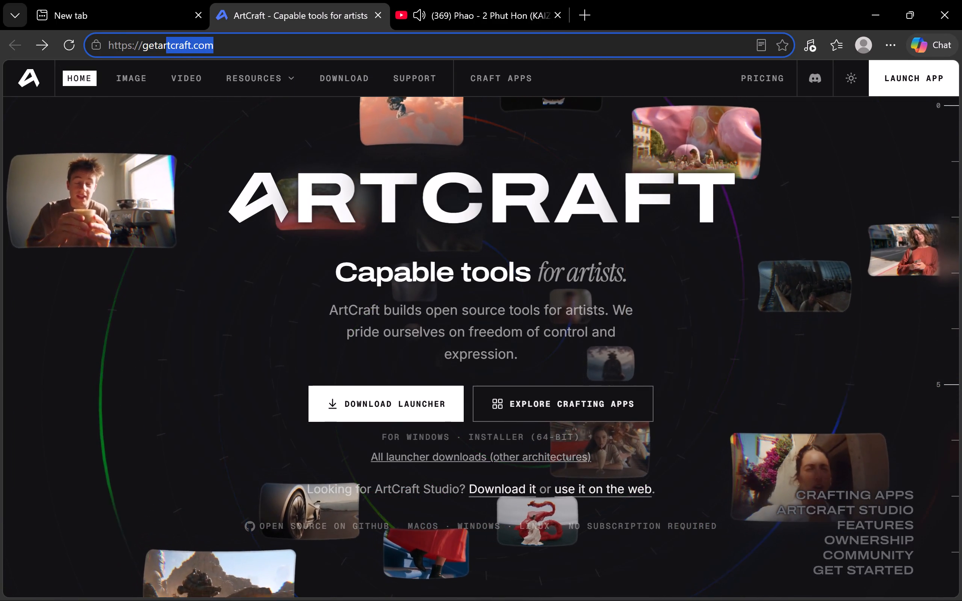
pyautogui.moveTo(152, 47); pyautogui.dragTo(105, 47)
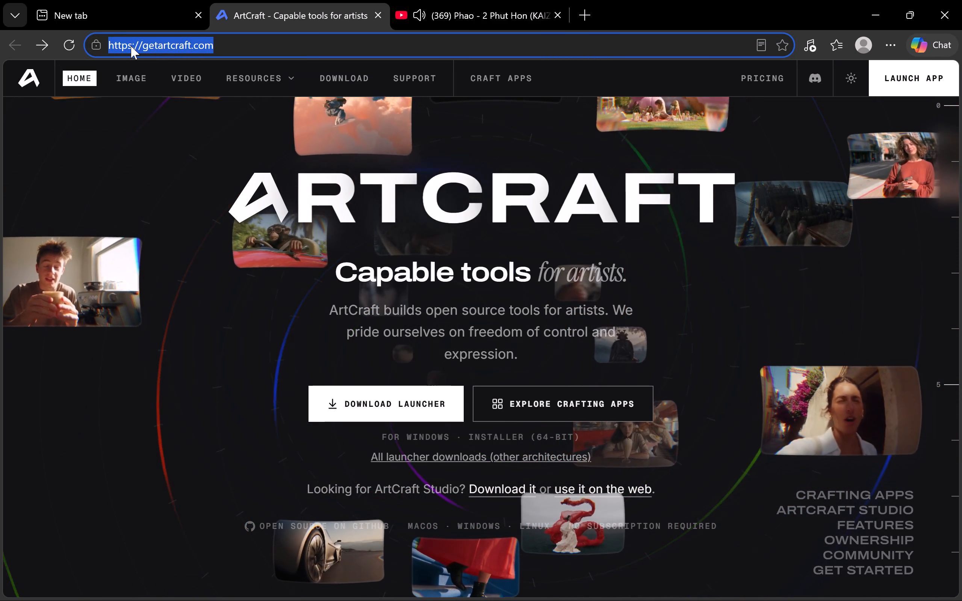
pyautogui.click(132, 45)
pyautogui.hotkey('ctrl', 'c')
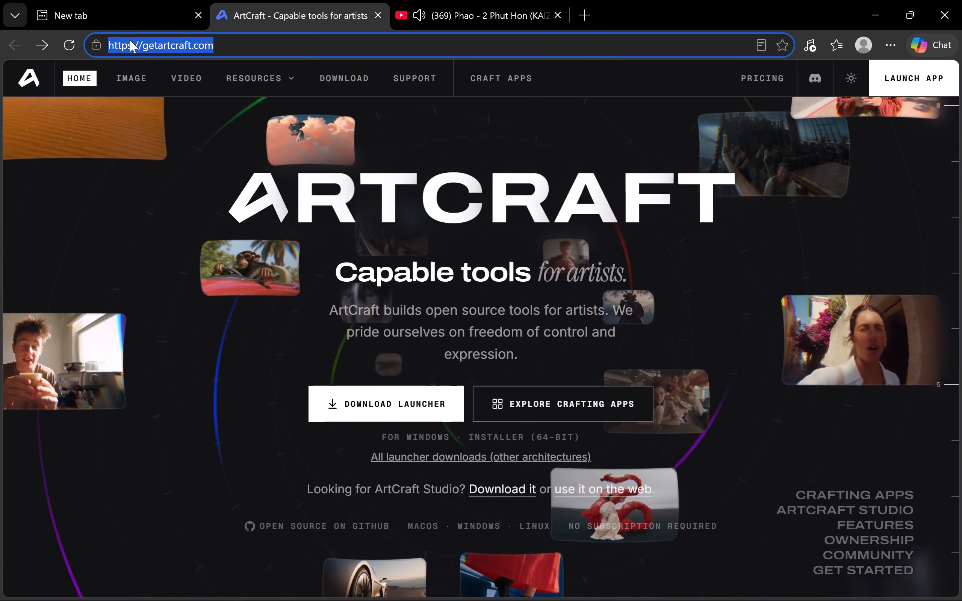
# Paste the copied address after the existing ArtCraft address in the Edge address bar to test the copy.
pyautogui.click(308, 52)
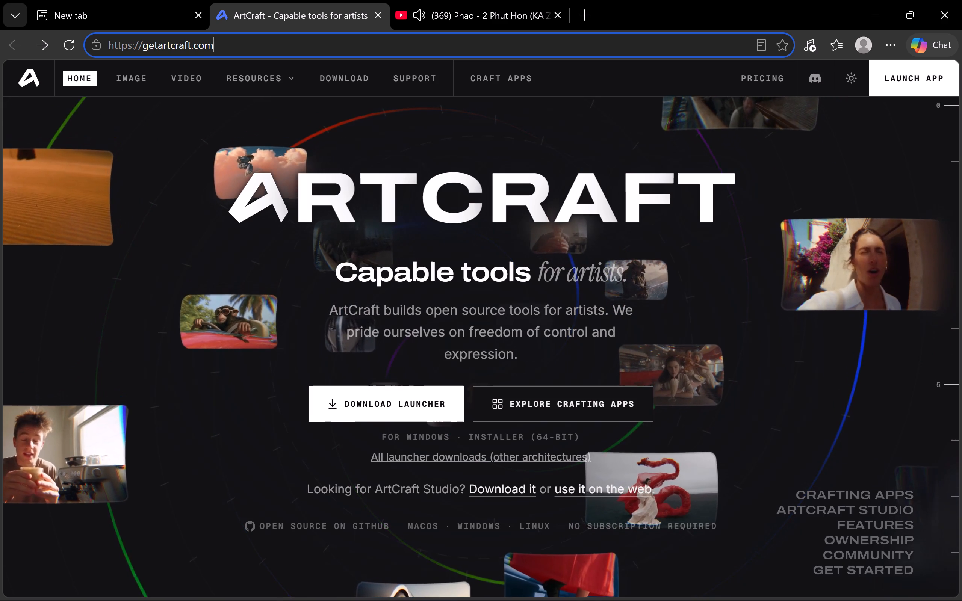
pyautogui.click(308, 52)
pyautogui.hotkey('ctrl', 'v')
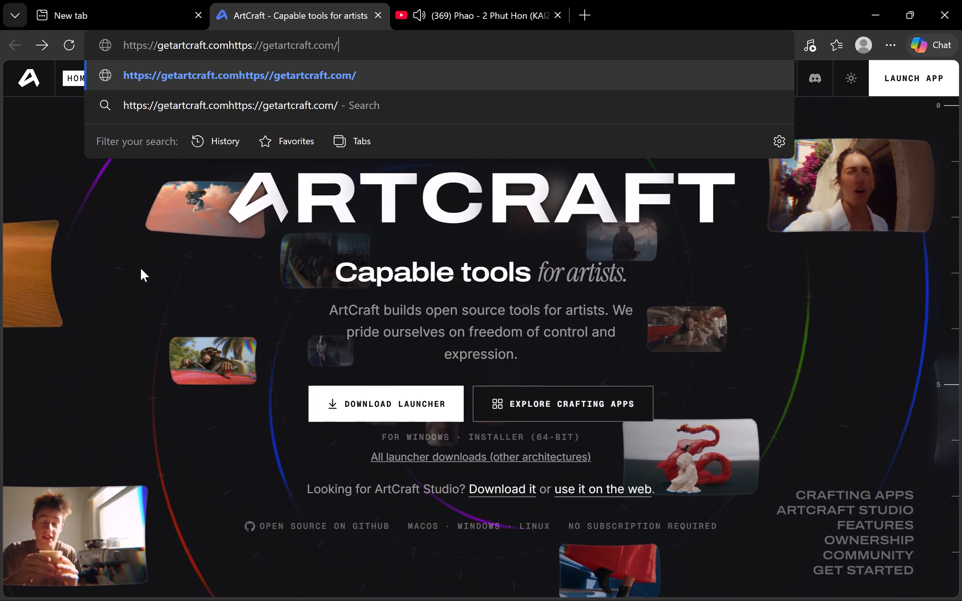
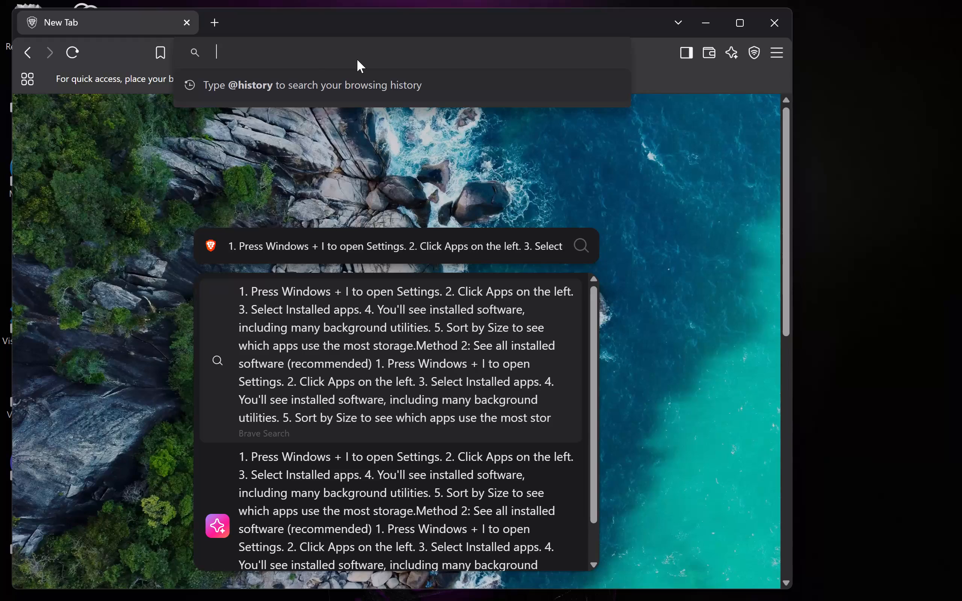
pyautogui.hotkey('ctrl', 'v')
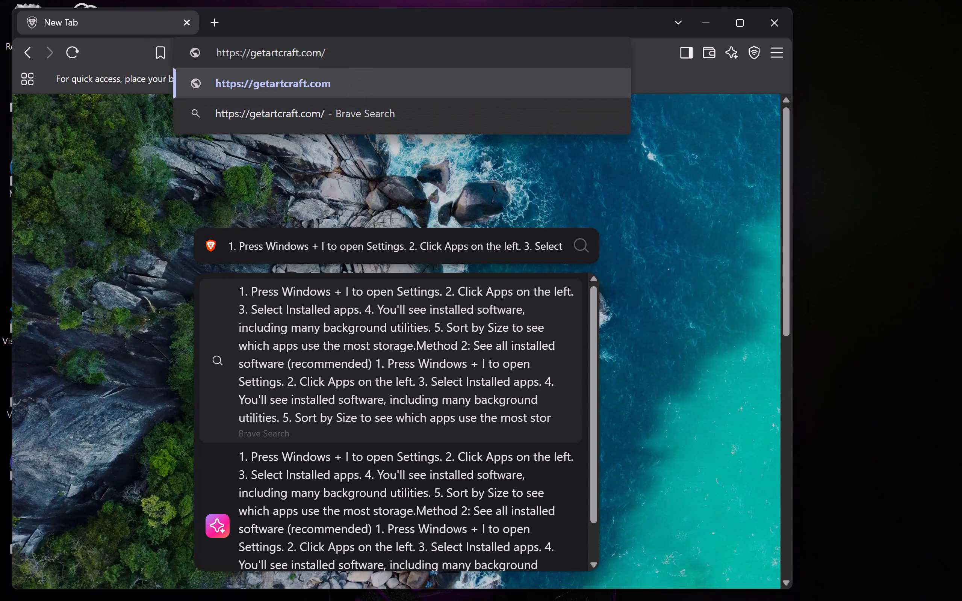
pyautogui.click(526, 57)
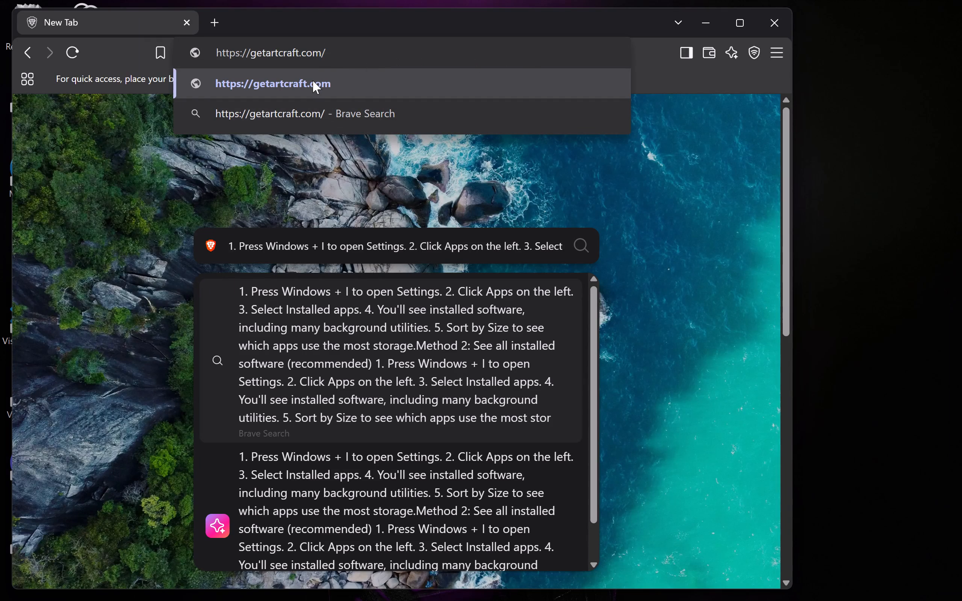
pyautogui.click(313, 80)
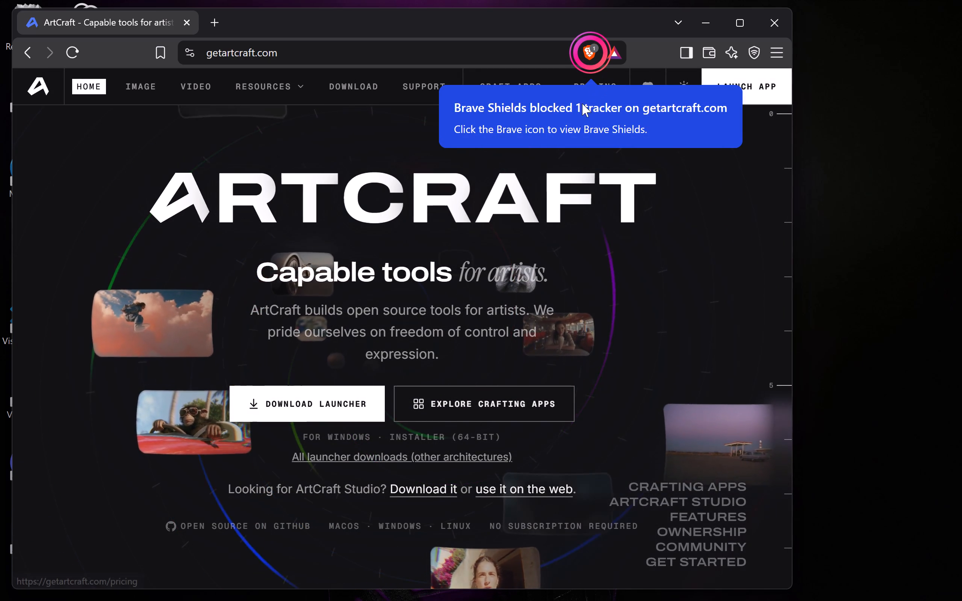
# Download the Windows ArtCraft launcher and save artcraft-launcher-0.13.0-windows-x64 in the Downloads folder.
pyautogui.click(305, 407)
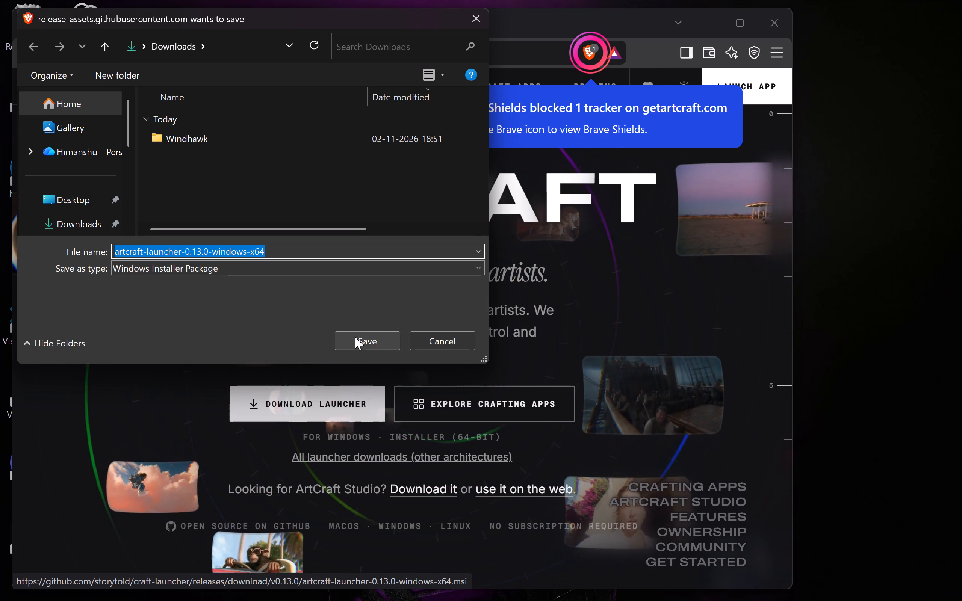
pyautogui.scroll(-2, 67, 146)
pyautogui.scroll(1, 67, 148)
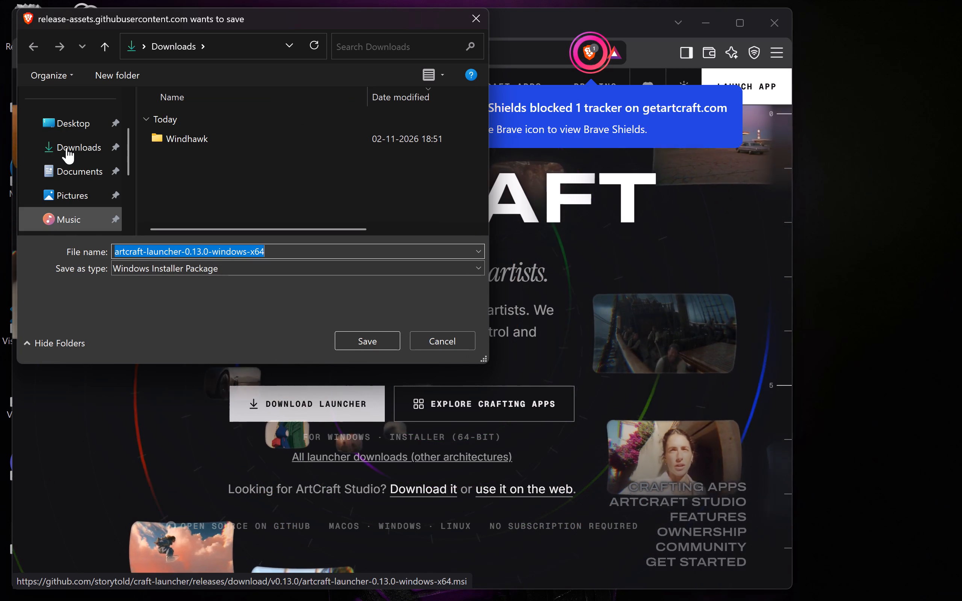
pyautogui.click(67, 148)
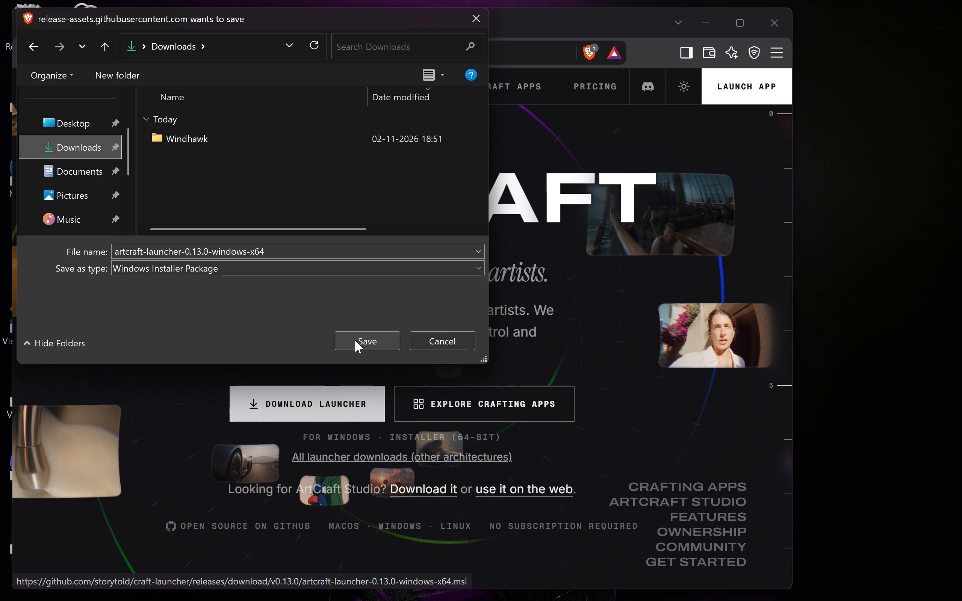
pyautogui.click(355, 340)
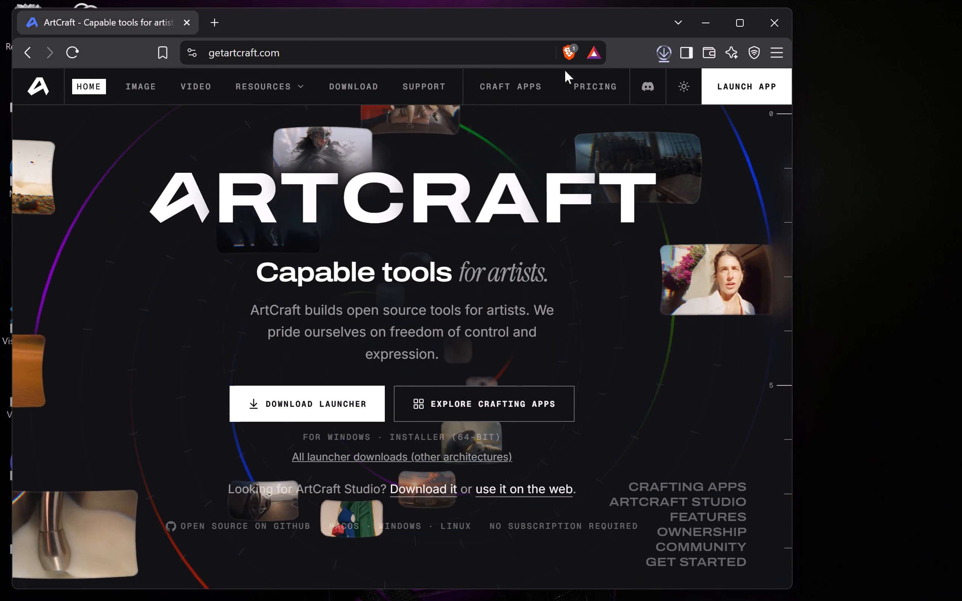
# Run the downloaded artcraft-launcher-0.13.0-windows-x64.msi installer and advance its setup to the choice of install location.
pyautogui.click(663, 53)
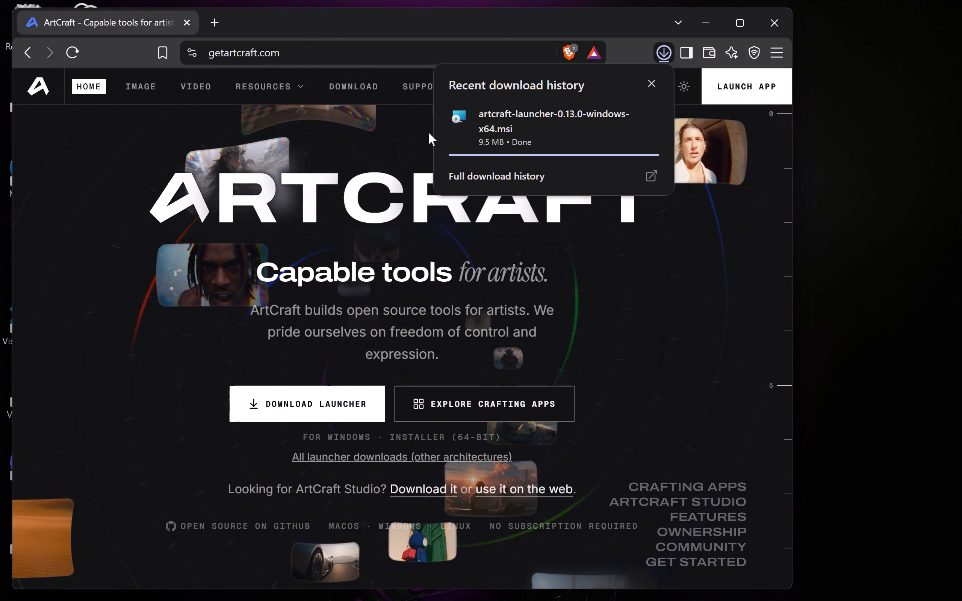
pyautogui.click(524, 131)
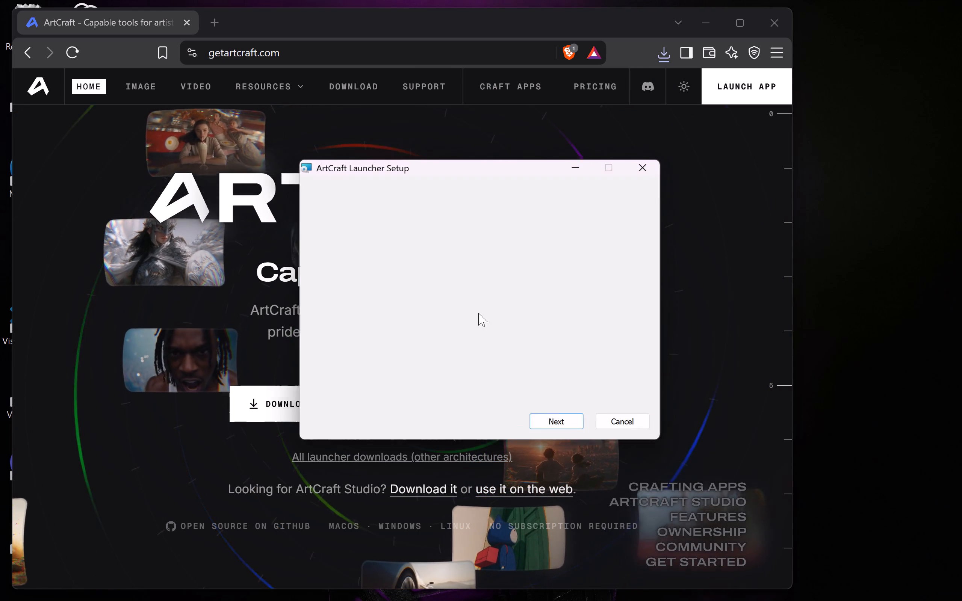
pyautogui.click(559, 425)
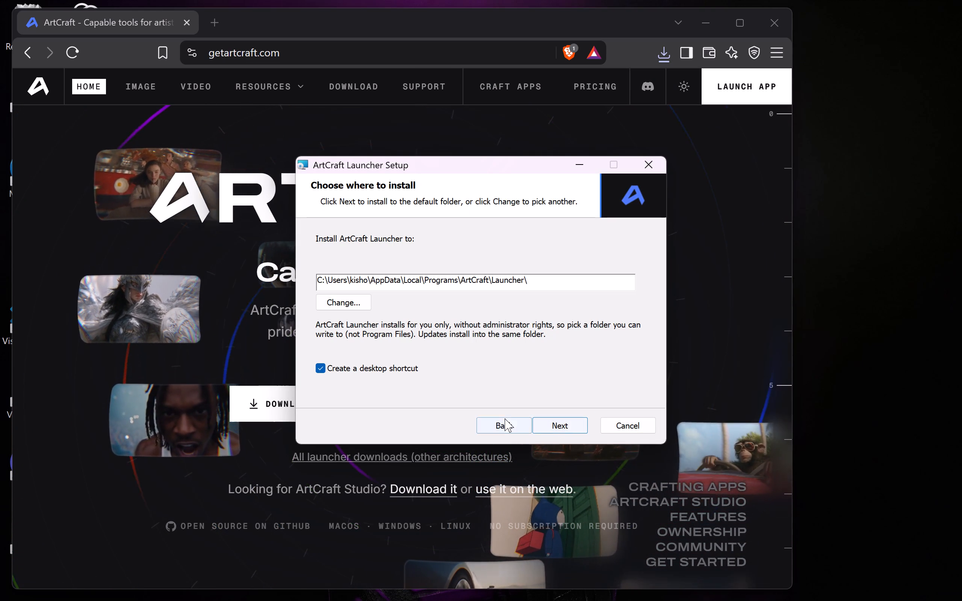
# Change the ArtCraft Launcher's destination folder to the Downloads folder in the user's profile.
pyautogui.scroll(-3, 506, 314)
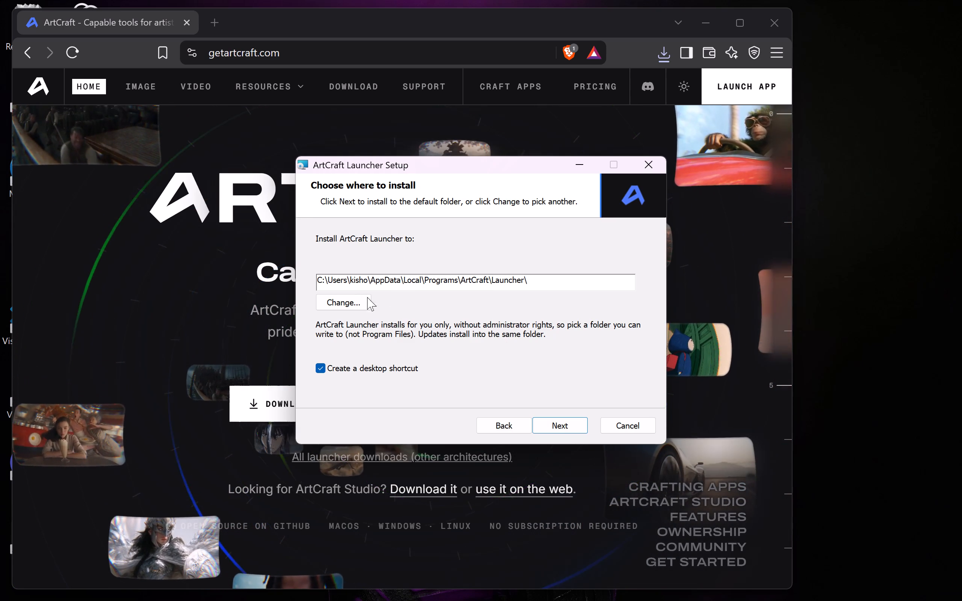
pyautogui.click(345, 302)
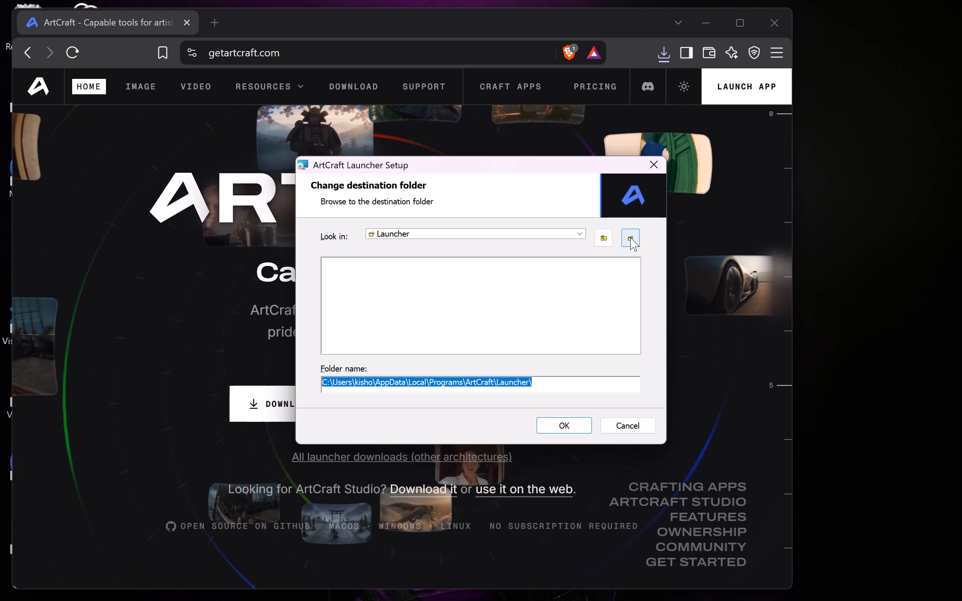
pyautogui.click(630, 237)
pyautogui.click(602, 242)
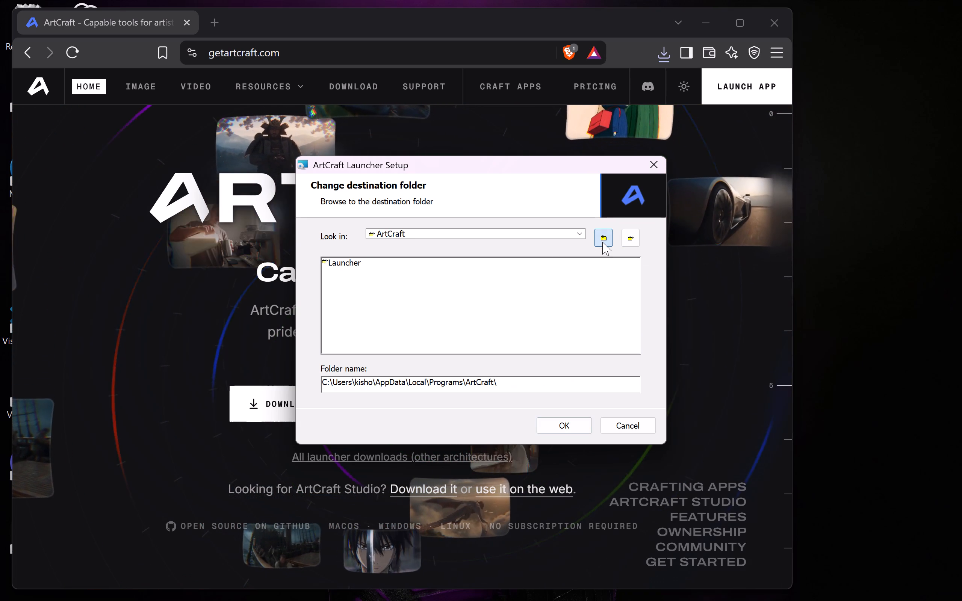
pyautogui.click(602, 242)
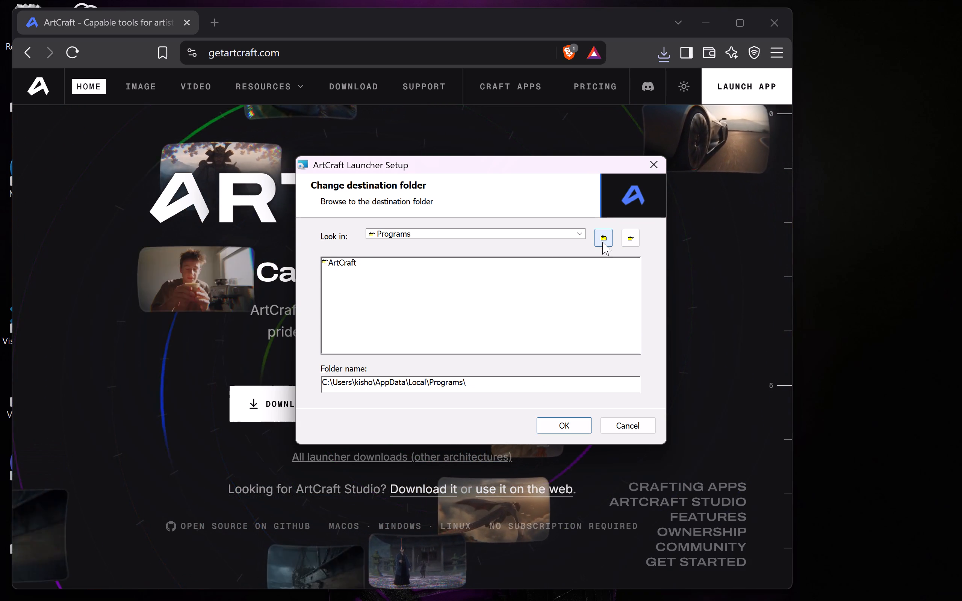
pyautogui.click(602, 242)
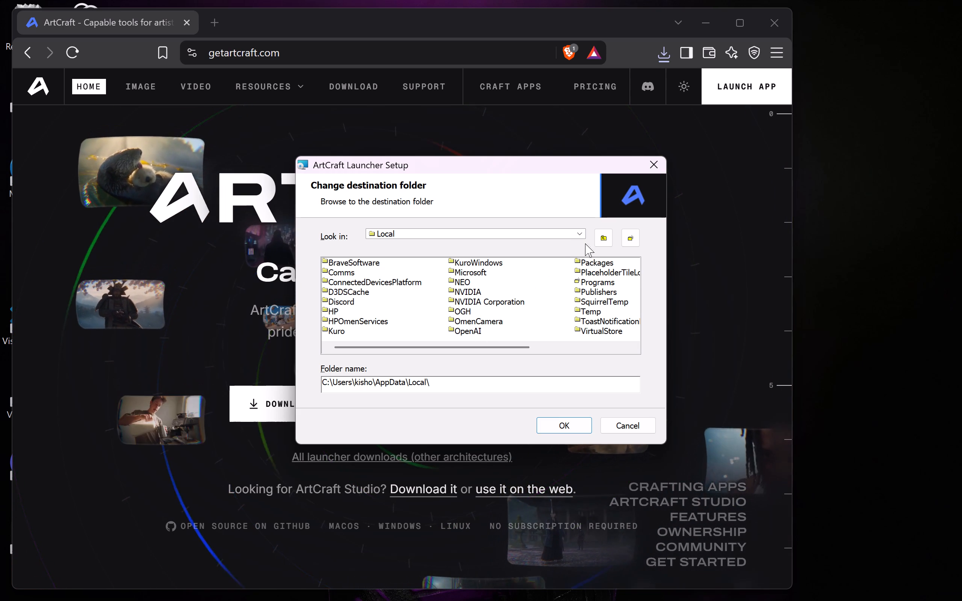
pyautogui.click(599, 237)
pyautogui.click(599, 237)
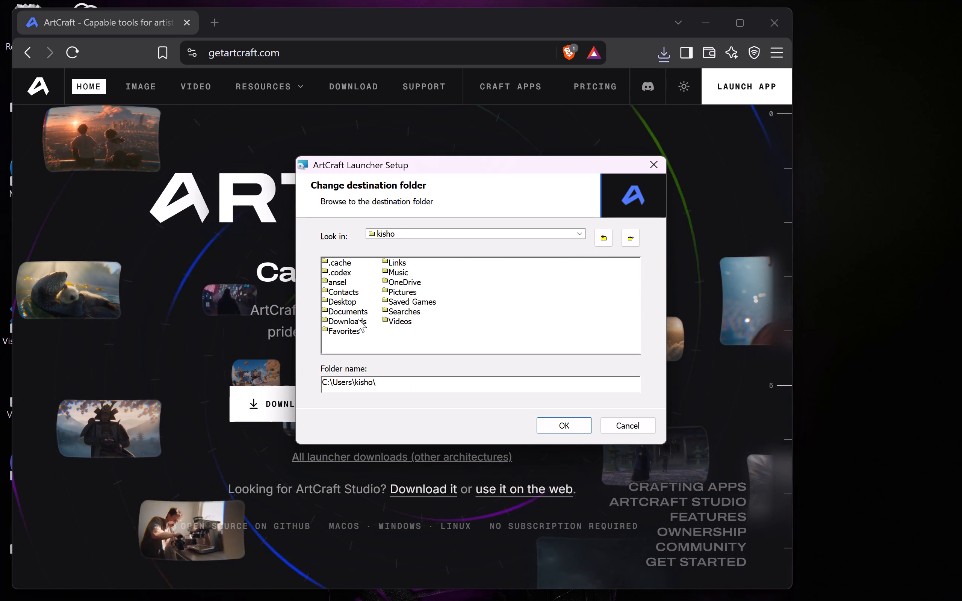
pyautogui.click(358, 319)
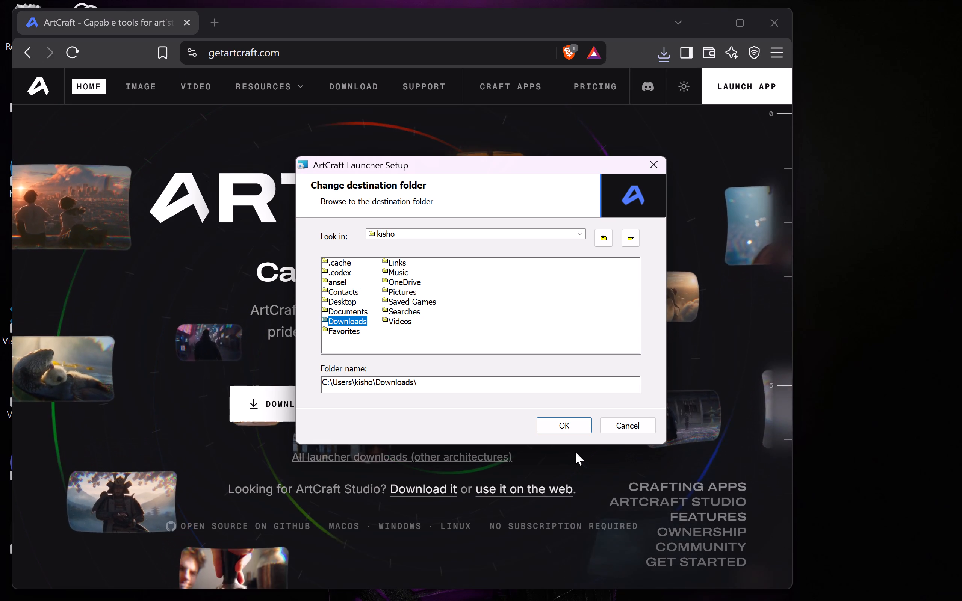
pyautogui.click(565, 424)
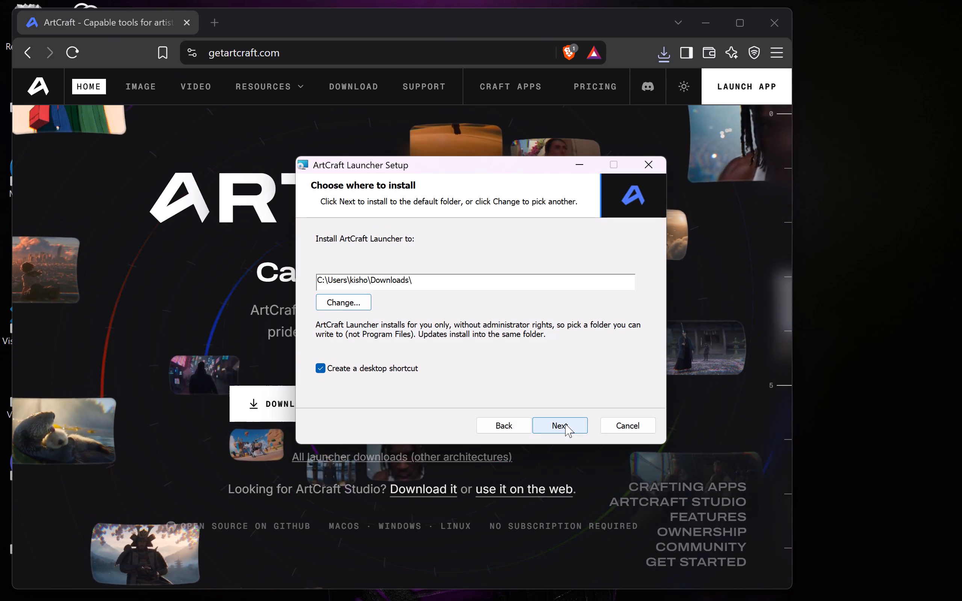
# Install ArtCraft Launcher into the chosen folder, keeping the desktop shortcut option enabled.
pyautogui.click(565, 424)
pyautogui.click(564, 423)
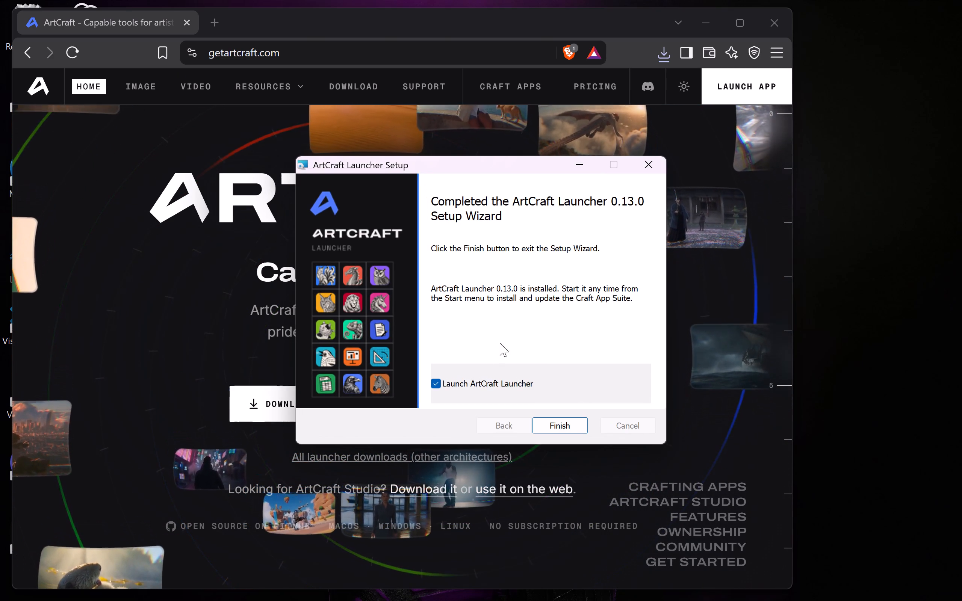
# Finish the launcher setup with Launch ArtCraft Launcher enabled and bring the launcher window fully into view without the browser.
pyautogui.click(555, 423)
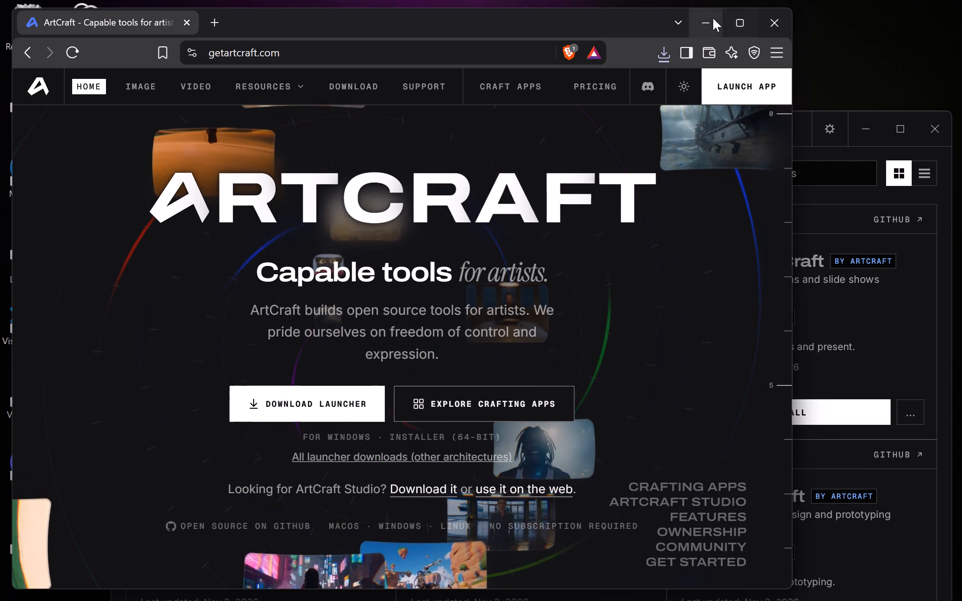
pyautogui.click(704, 18)
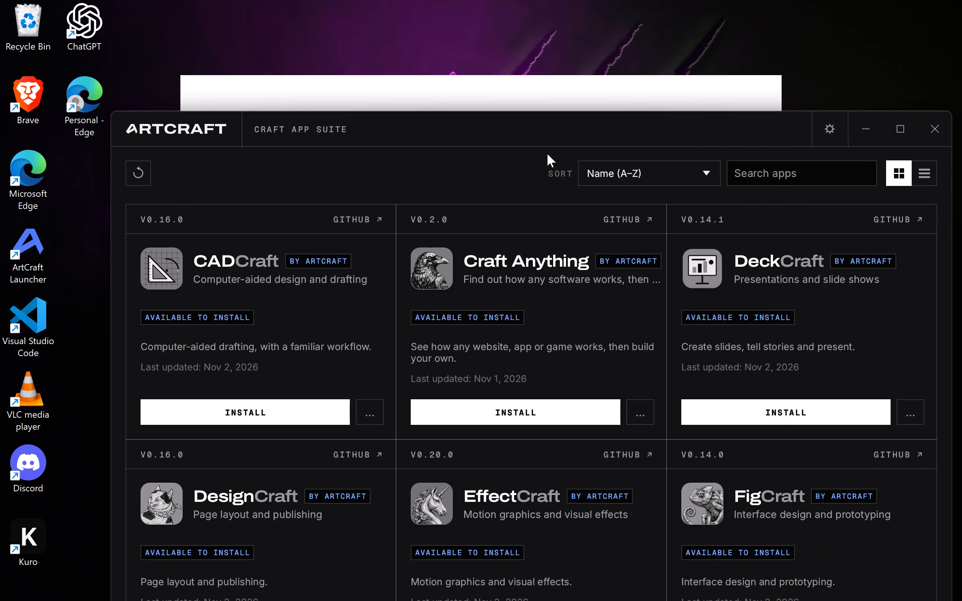
pyautogui.moveTo(557, 135); pyautogui.dragTo(525, 21)
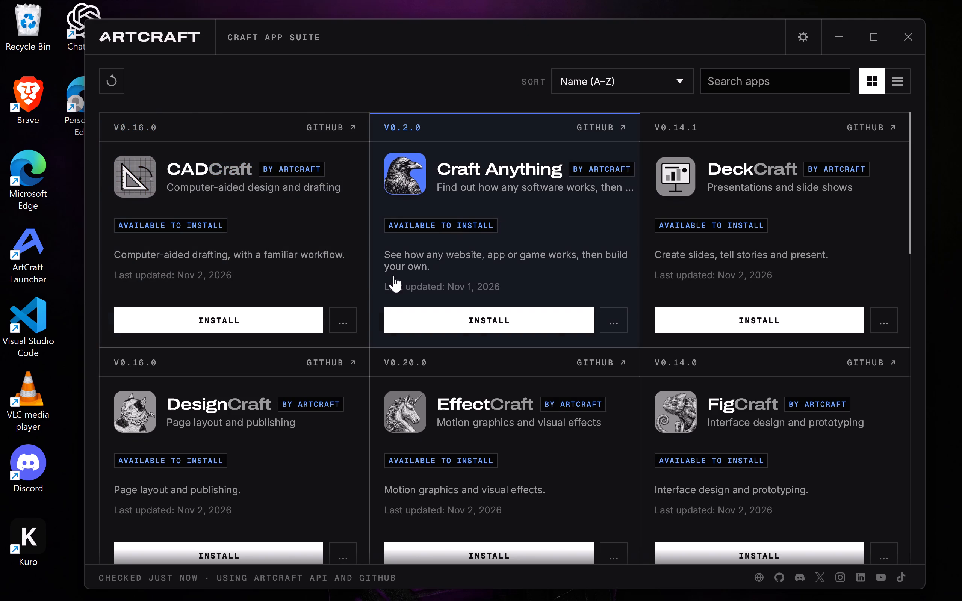
# Look through the full list of Craft App Suite apps in the launcher.
pyautogui.scroll(-9, 370, 319)
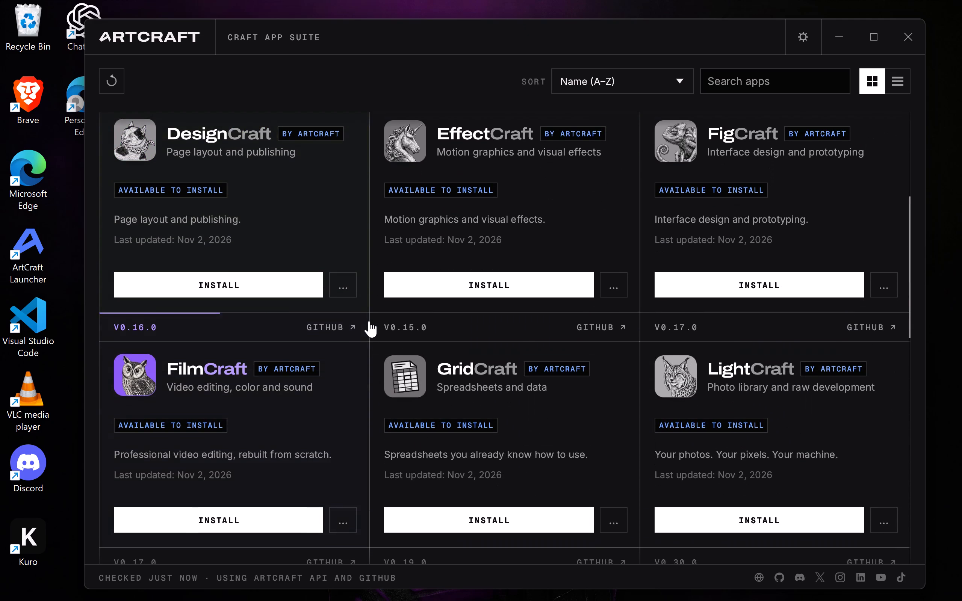
pyautogui.scroll(-3, 369, 321)
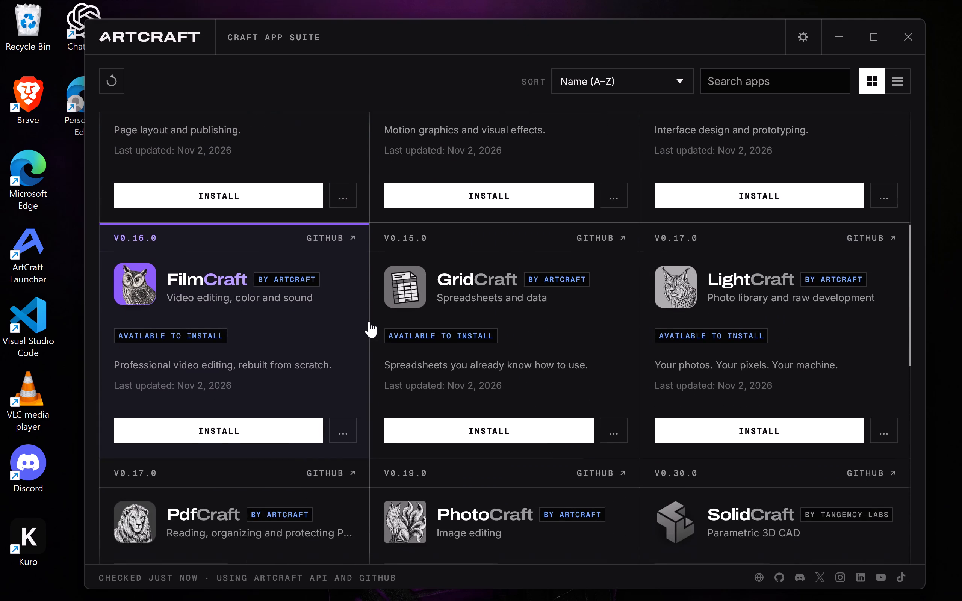
pyautogui.scroll(-9, 369, 321)
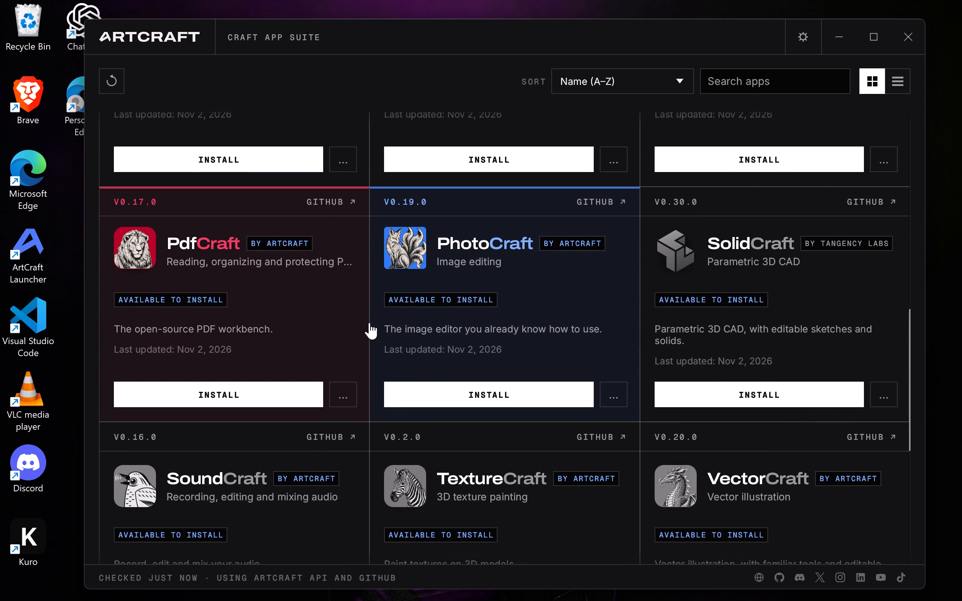
pyautogui.scroll(-4, 369, 323)
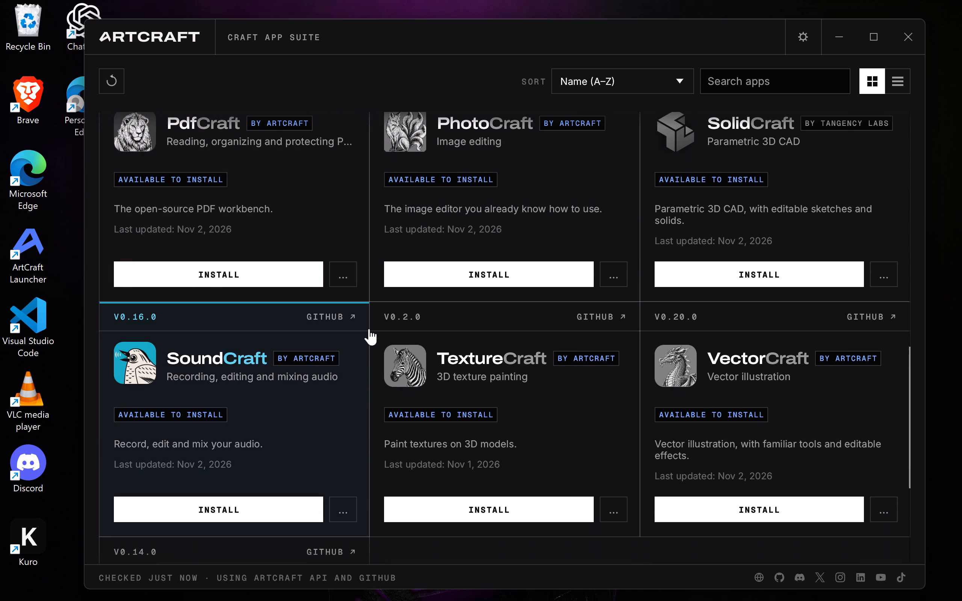
pyautogui.scroll(-5, 369, 329)
pyautogui.scroll(17, 369, 321)
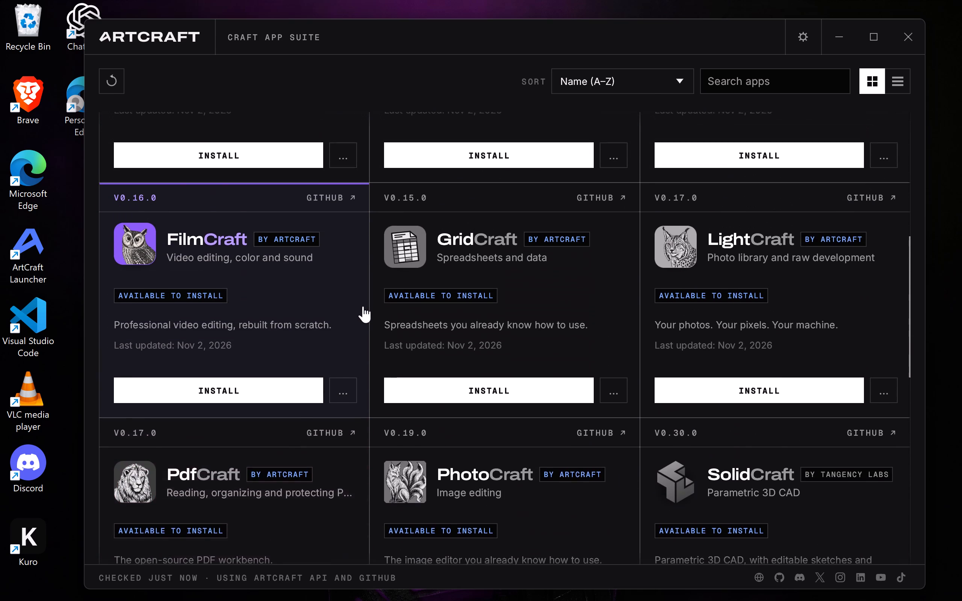
pyautogui.scroll(8, 363, 306)
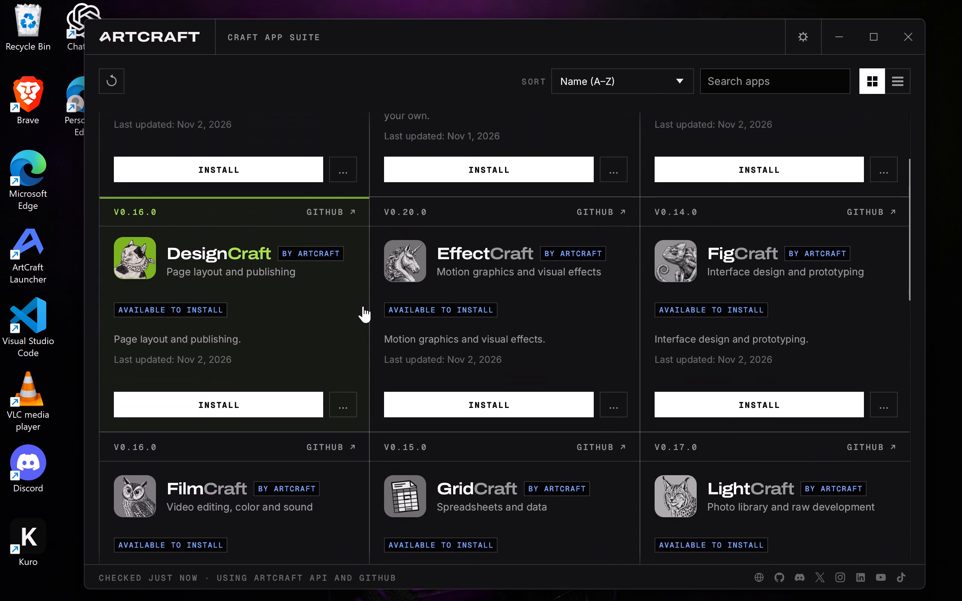
pyautogui.scroll(8, 363, 306)
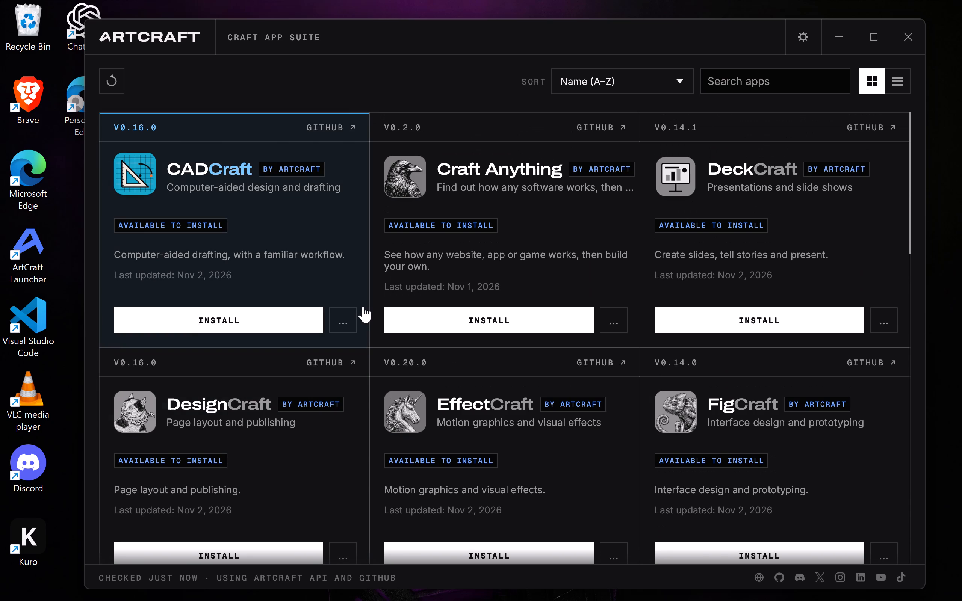
# Start installing PhotoCraft and browse to the Downloads folder for its install location.
pyautogui.scroll(-8, 363, 306)
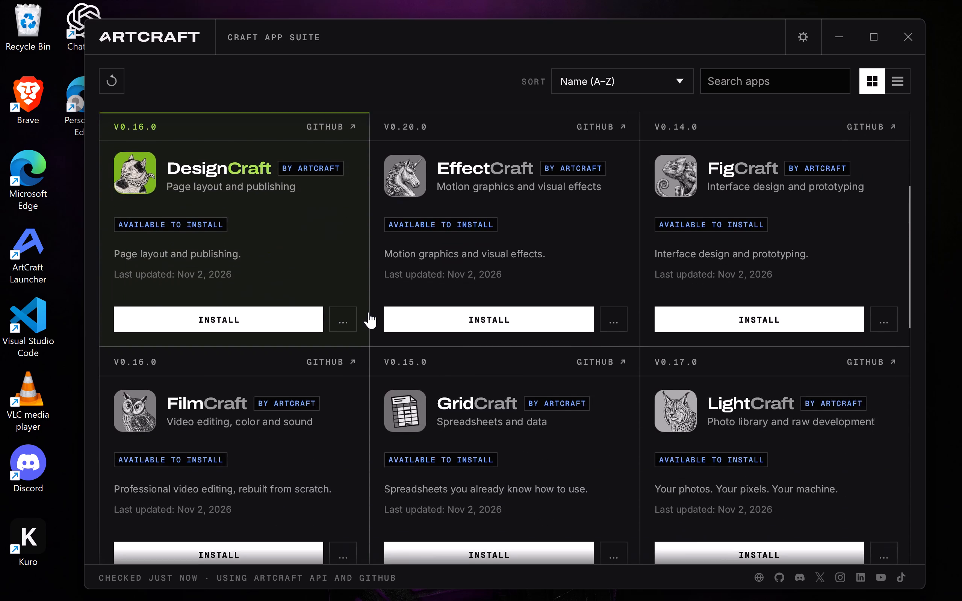
pyautogui.scroll(-12, 369, 312)
pyautogui.click(490, 425)
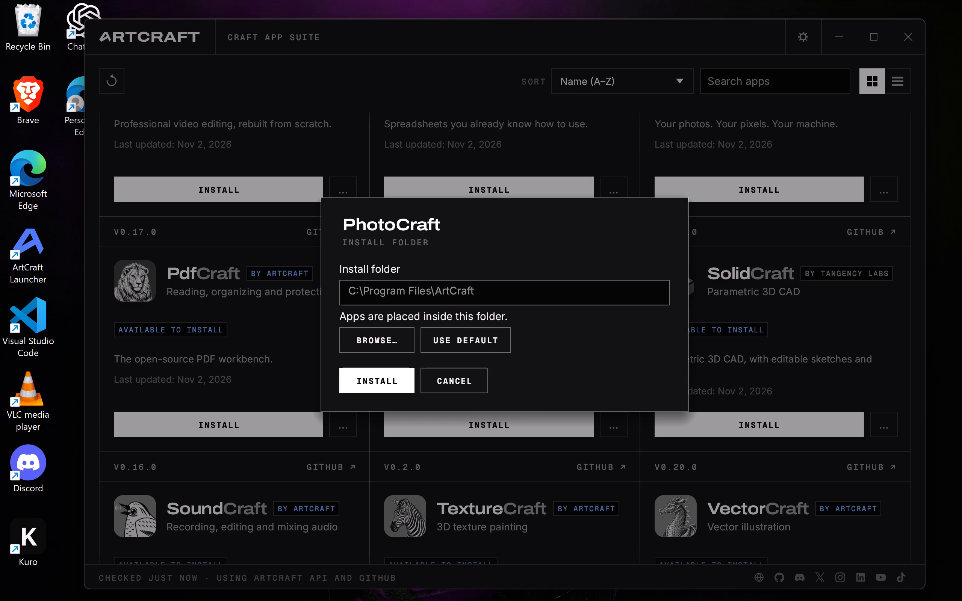
pyautogui.click(382, 331)
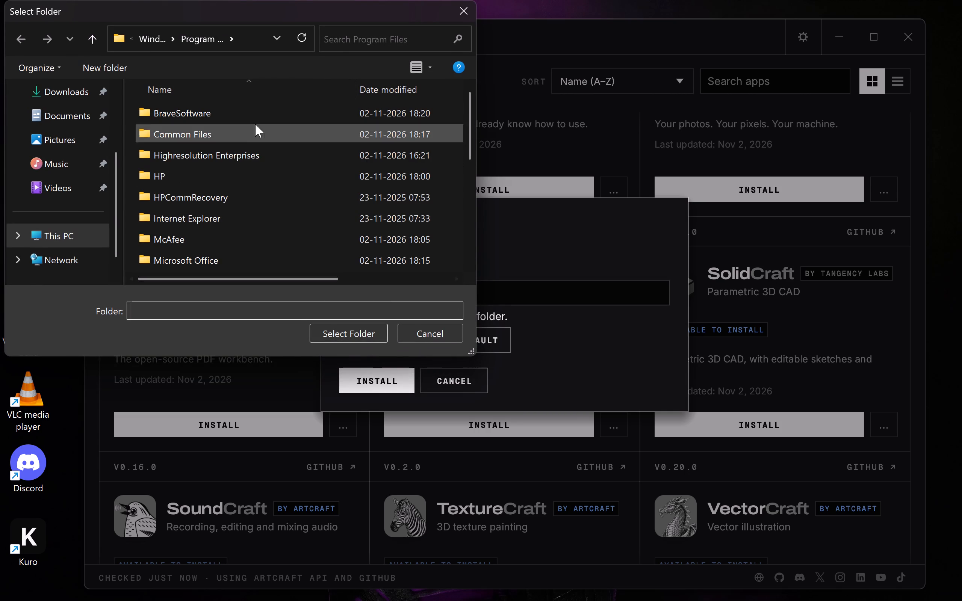
pyautogui.click(72, 88)
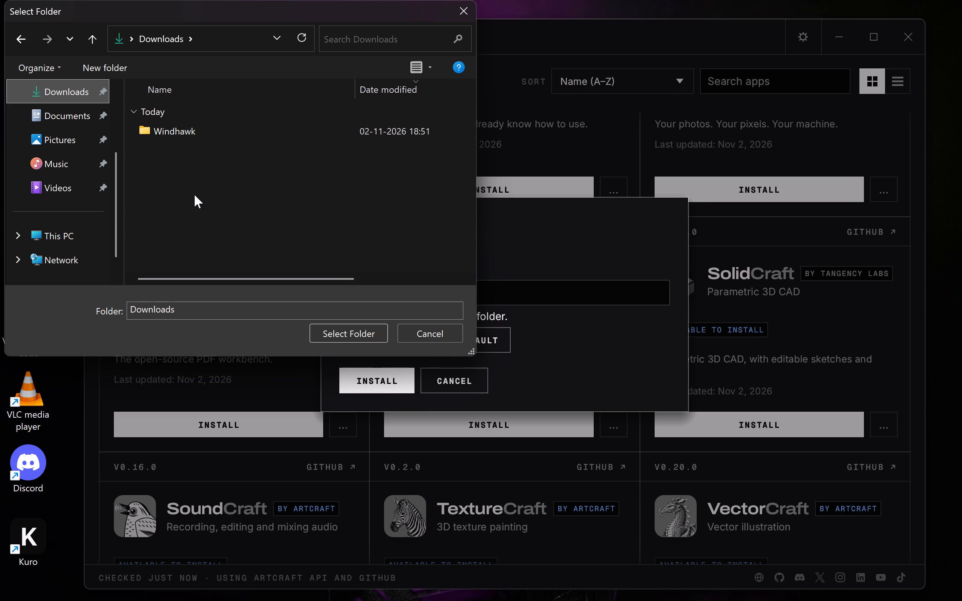
# Create a new folder inside Downloads from the install folder picker.
pyautogui.hotkey('ctrl', 'n')
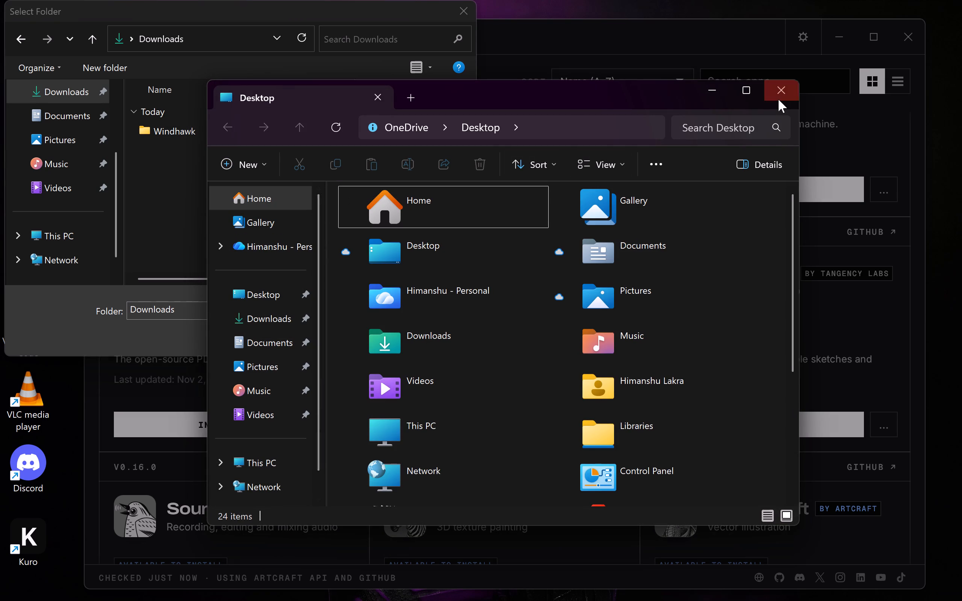
pyautogui.click(778, 97)
pyautogui.rightClick(308, 174)
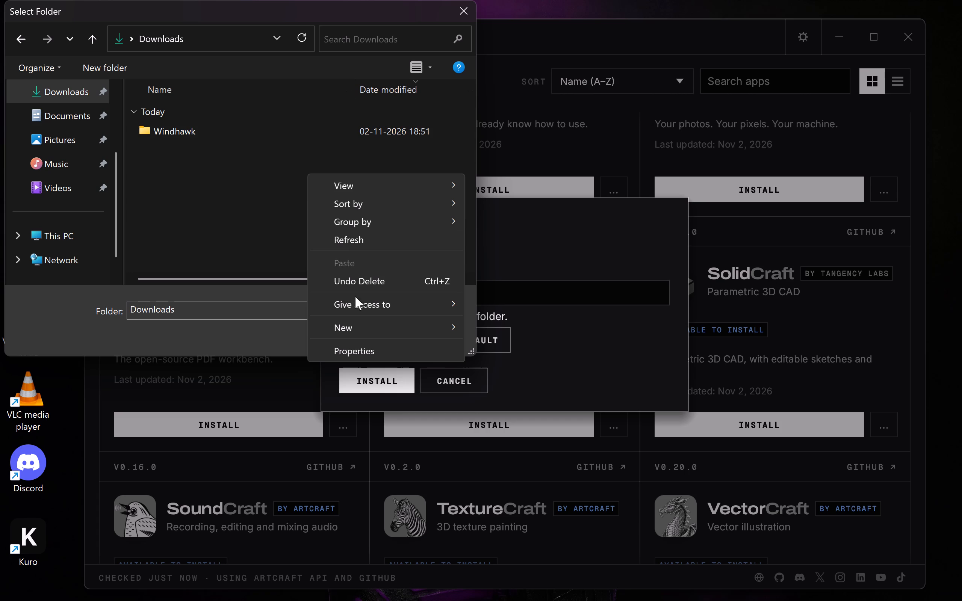
pyautogui.click(495, 321)
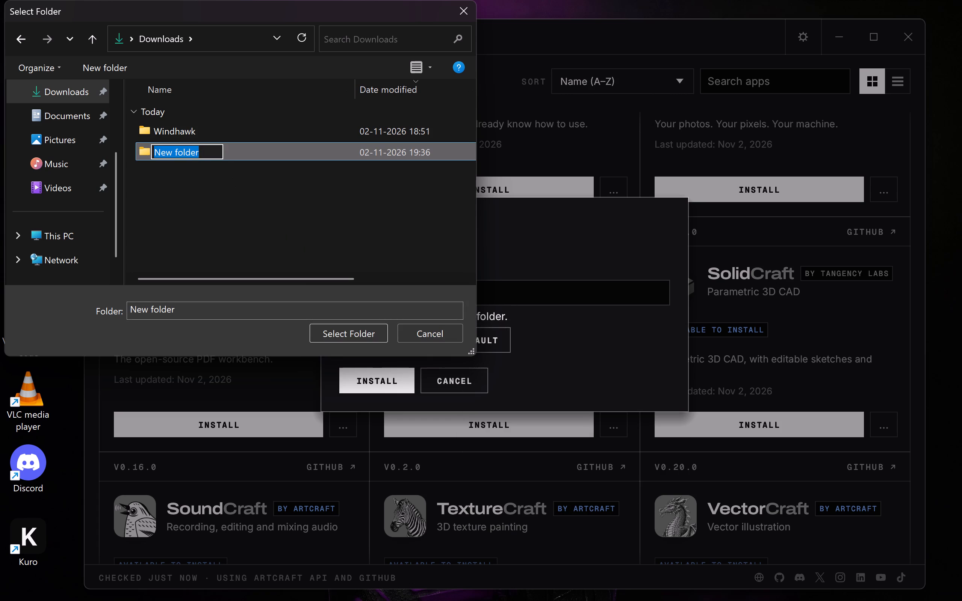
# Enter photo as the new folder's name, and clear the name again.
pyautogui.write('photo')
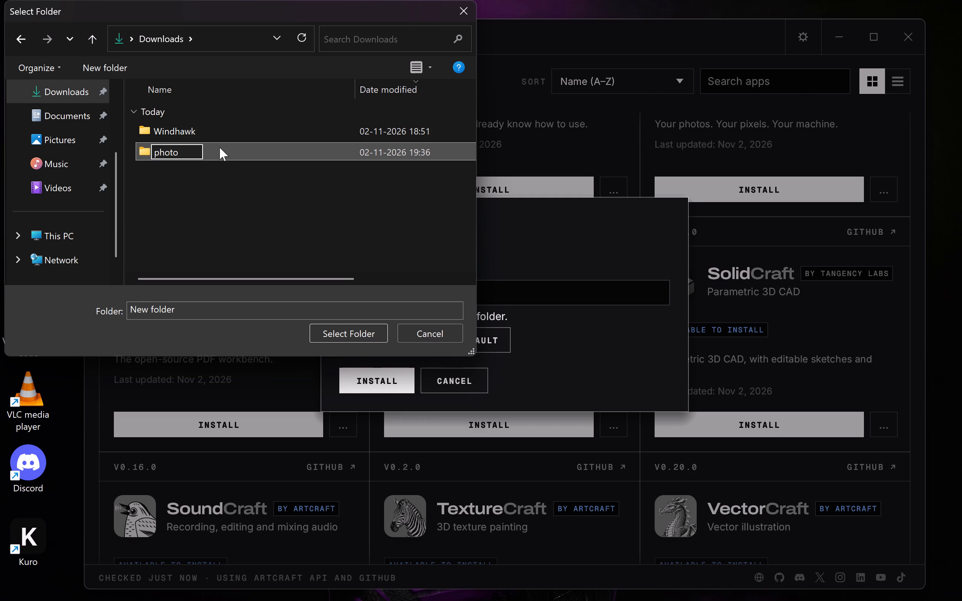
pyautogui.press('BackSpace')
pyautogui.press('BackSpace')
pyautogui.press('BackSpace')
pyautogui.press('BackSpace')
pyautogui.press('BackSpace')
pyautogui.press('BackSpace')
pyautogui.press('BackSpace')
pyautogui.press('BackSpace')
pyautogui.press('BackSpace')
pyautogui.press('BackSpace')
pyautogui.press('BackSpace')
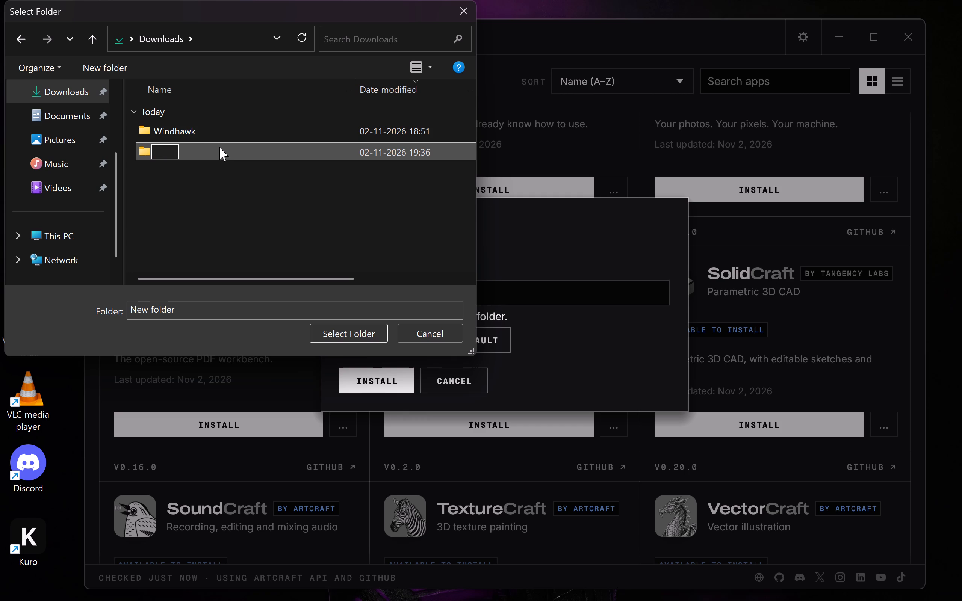
# Name the new folder in Downloads PhotoCraft.
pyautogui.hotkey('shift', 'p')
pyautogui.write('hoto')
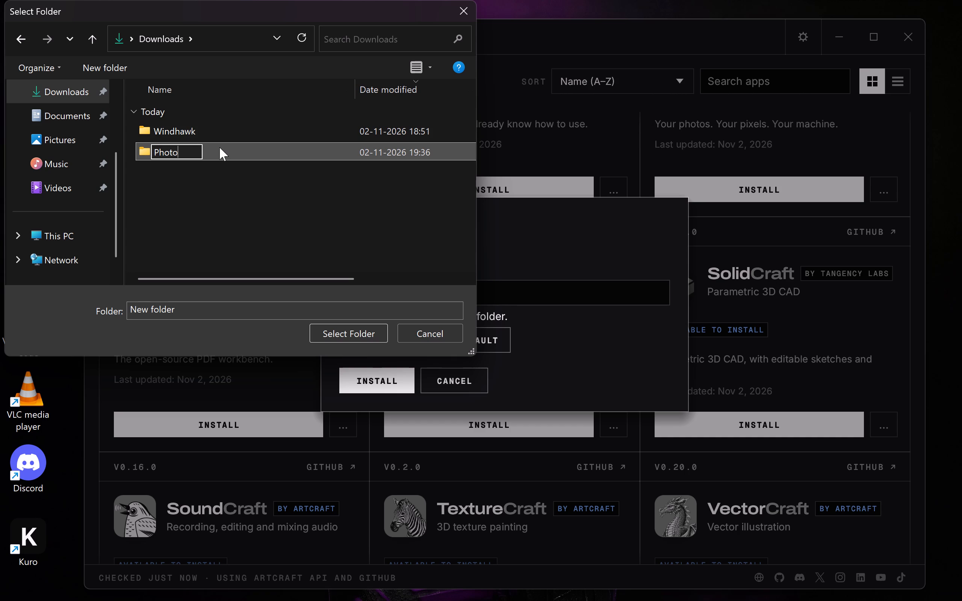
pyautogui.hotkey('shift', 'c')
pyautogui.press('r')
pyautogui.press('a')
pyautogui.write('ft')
pyautogui.click(260, 183)
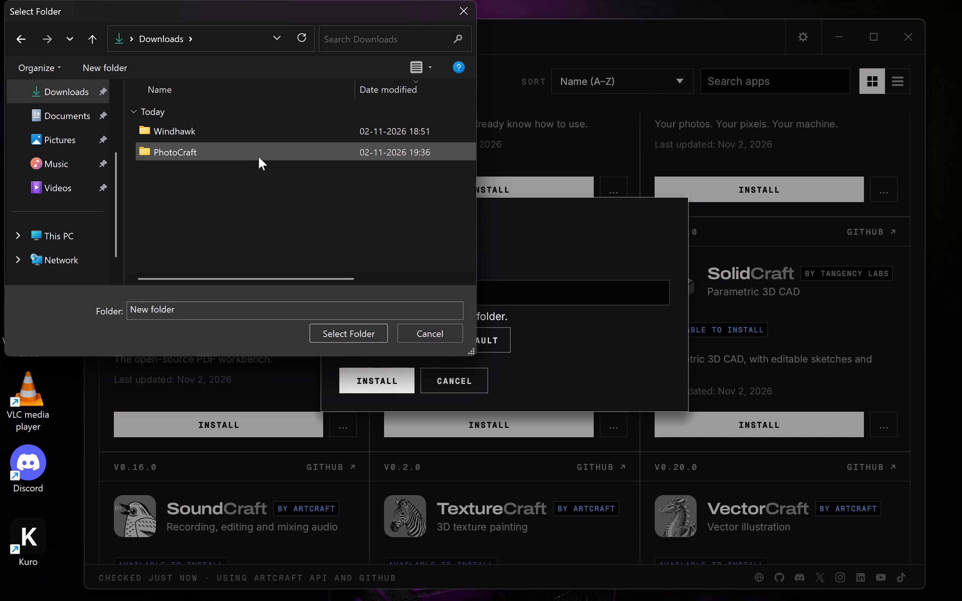
# Choose the PhotoCraft folder in Downloads as the install folder and start the PhotoCraft installation.
pyautogui.doubleClick(259, 157)
pyautogui.rightClick(259, 157)
pyautogui.click(209, 208)
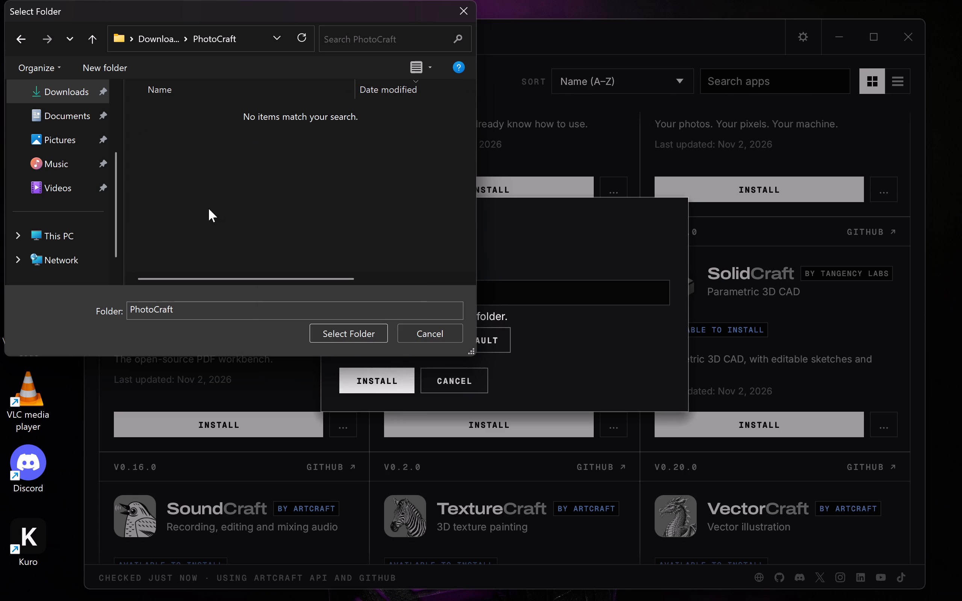
pyautogui.click(342, 332)
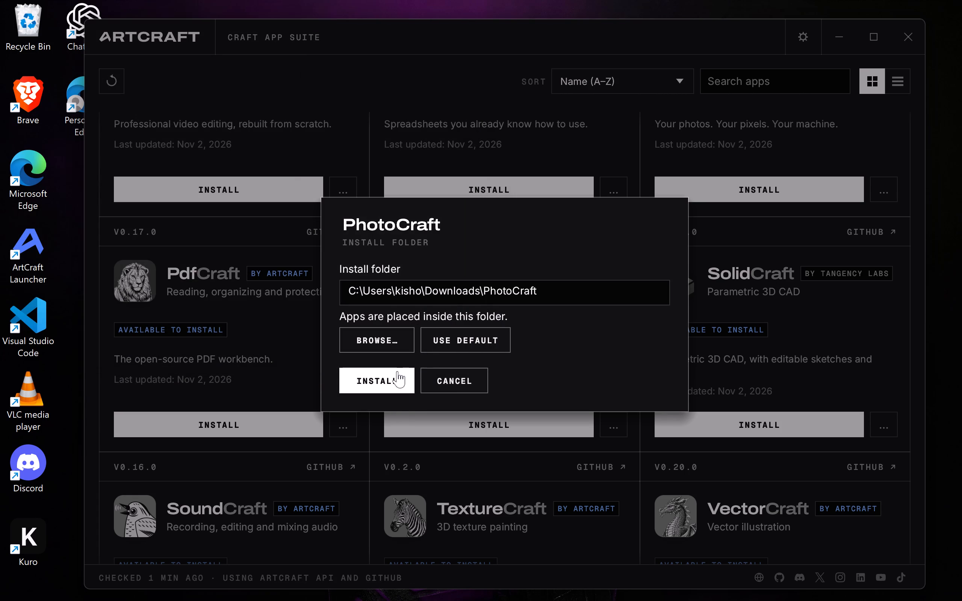
pyautogui.click(375, 378)
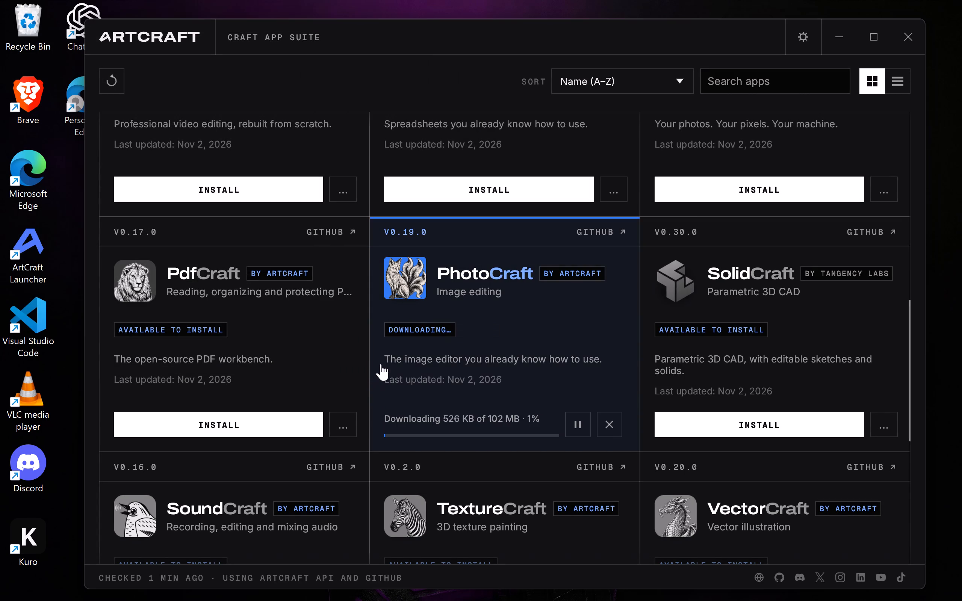
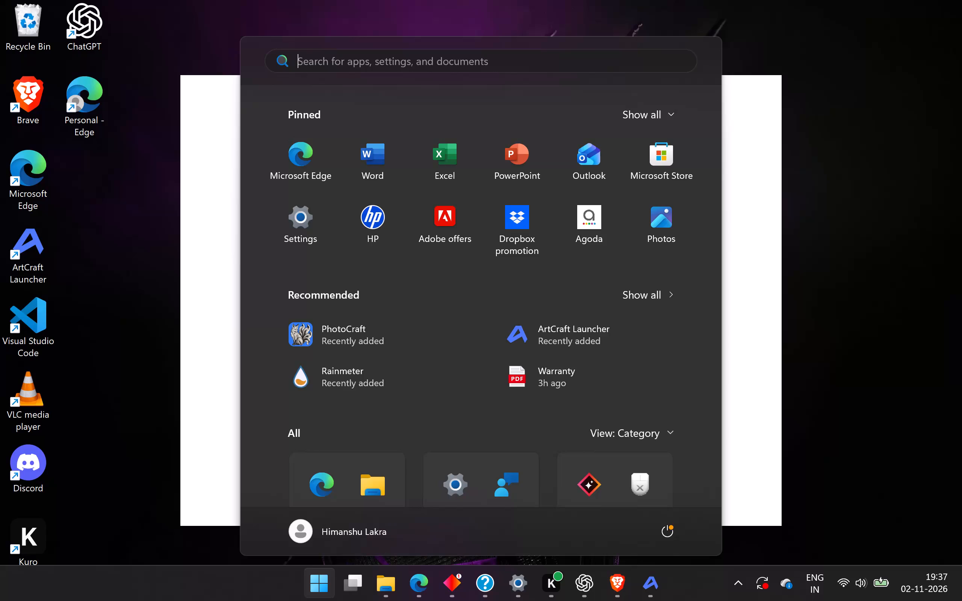
# Search the installed apps for pho and launch PhotoCraft.
pyautogui.write('pho')
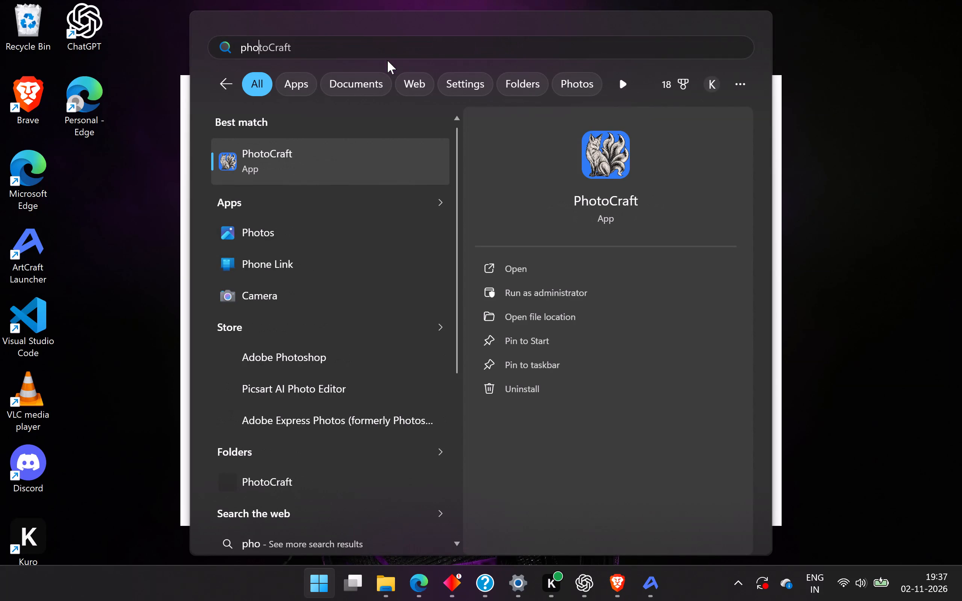
pyautogui.click(322, 171)
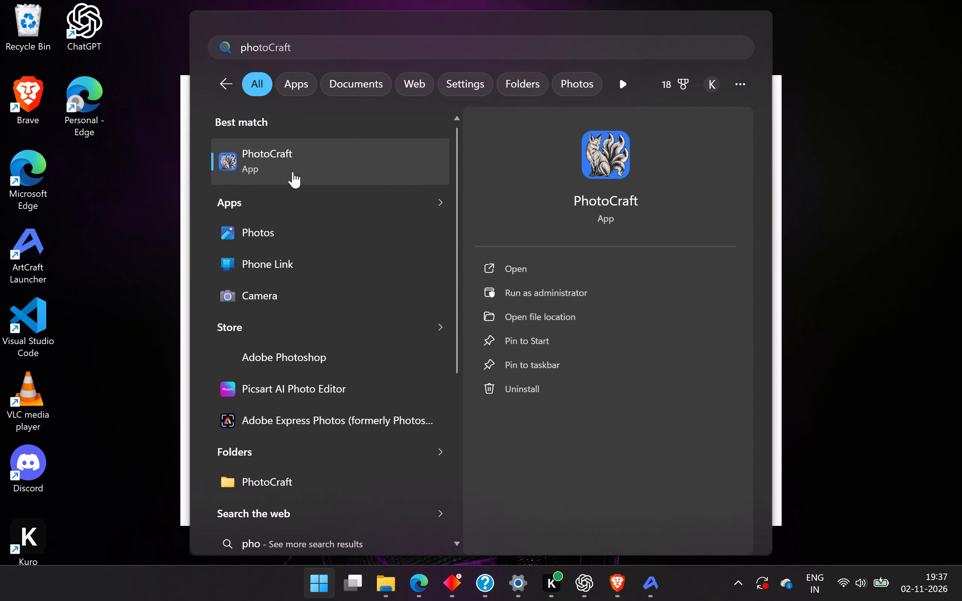
pyautogui.doubleClick(276, 157)
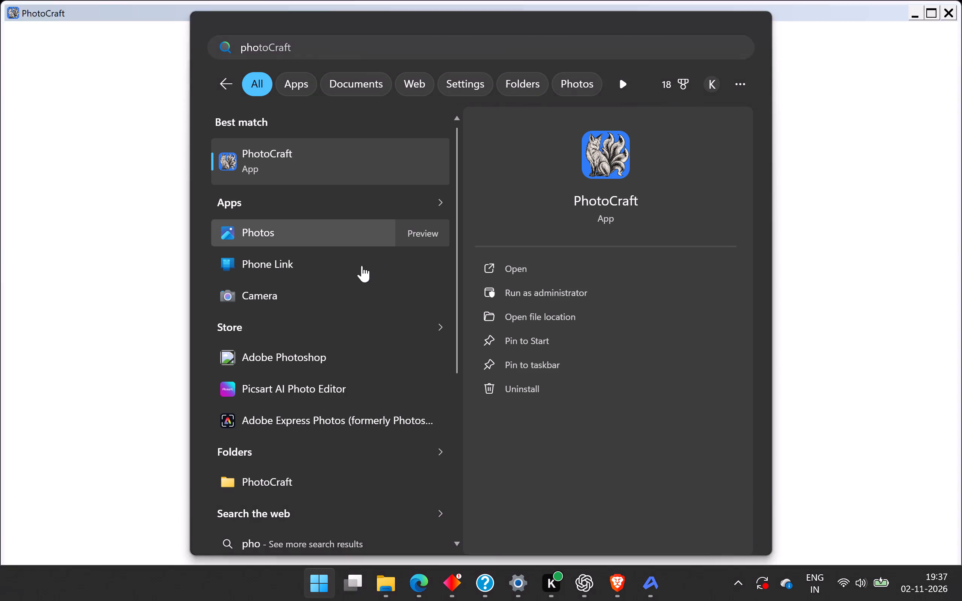
pyautogui.click(834, 239)
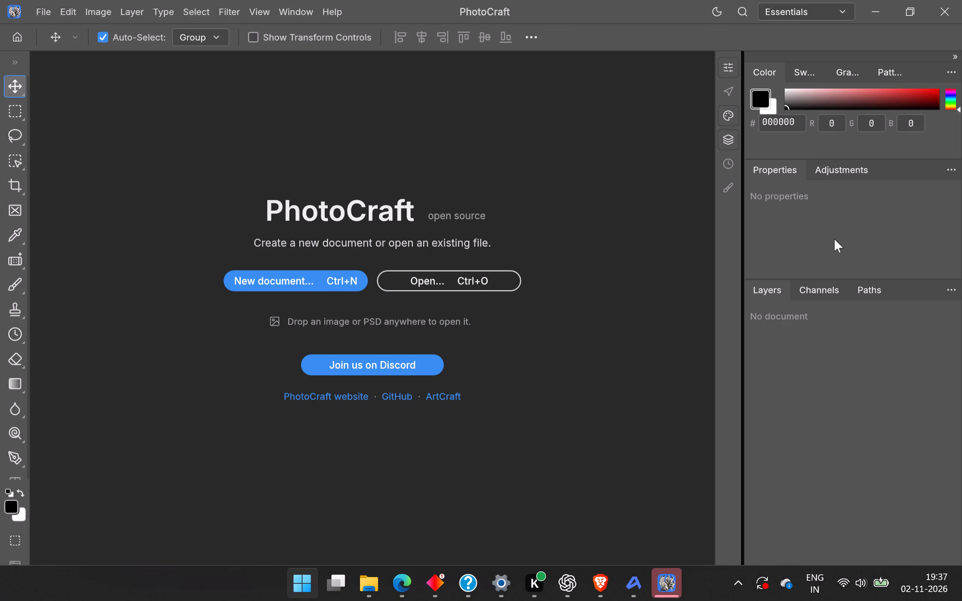
# Start a new document in the Print category, with dimensions in centimeters and resolution in pixels/centimeter.
pyautogui.click(316, 284)
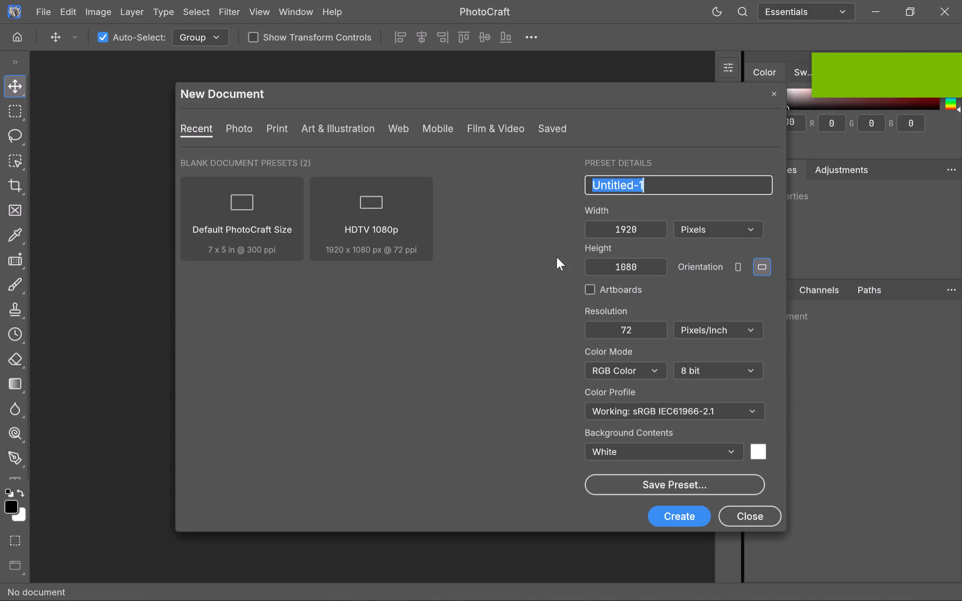
pyautogui.click(278, 131)
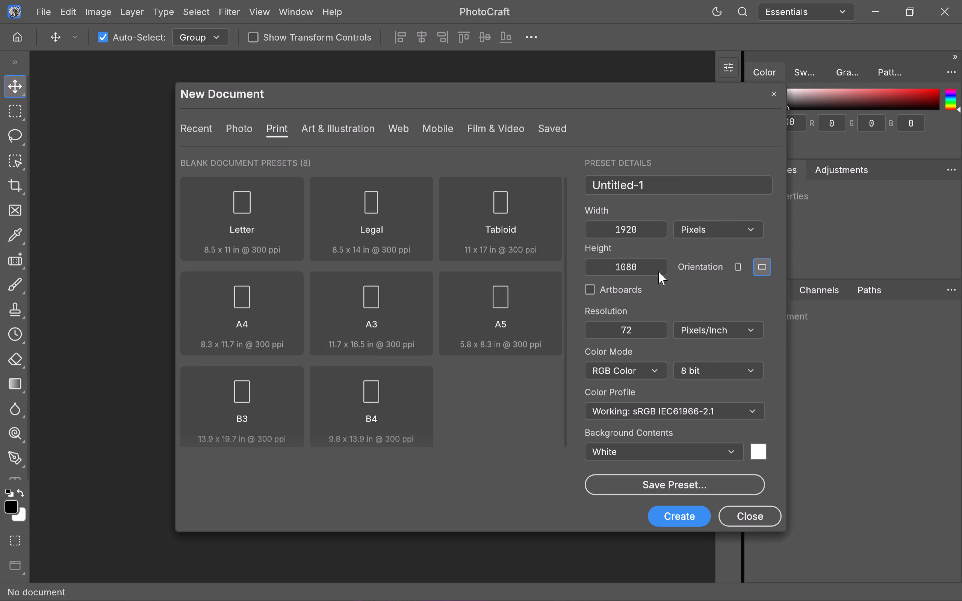
pyautogui.click(744, 228)
pyautogui.click(714, 297)
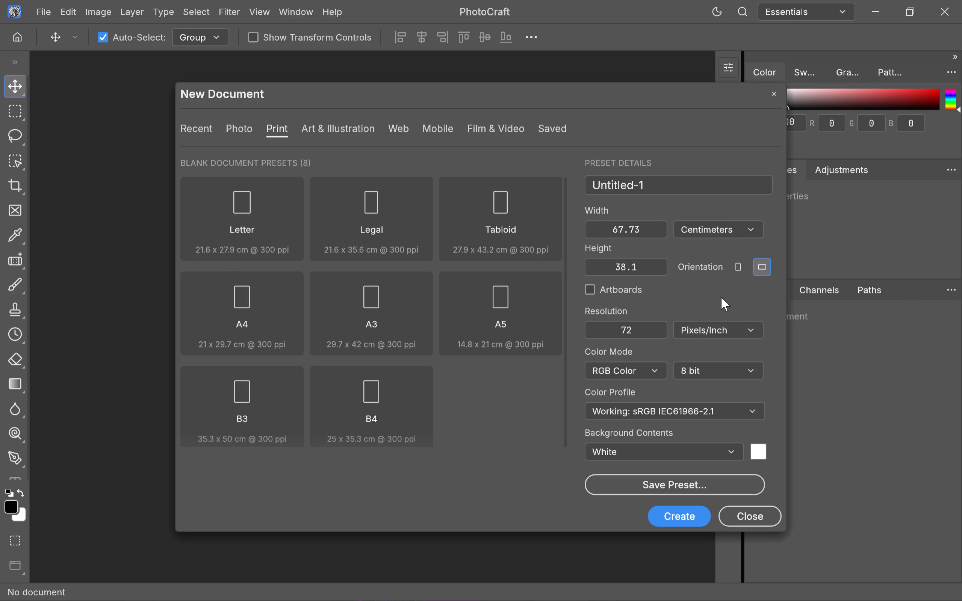
pyautogui.click(733, 326)
pyautogui.click(715, 370)
# Set the new document's width to 59.4 cm and its height to 84.1 cm.
pyautogui.click(637, 233)
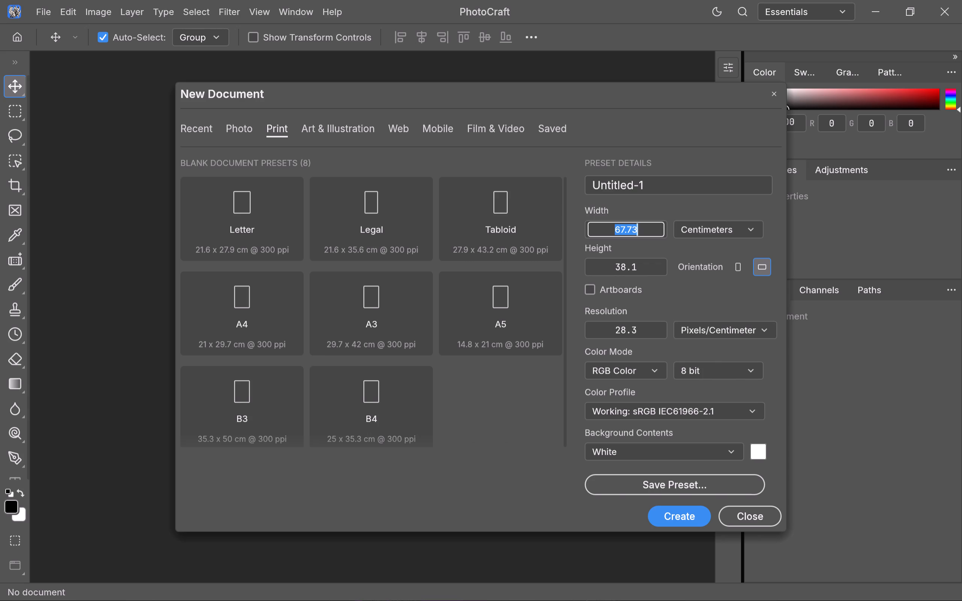
pyautogui.press('5')
pyautogui.press('9')
pyautogui.press('.')
pyautogui.press('4')
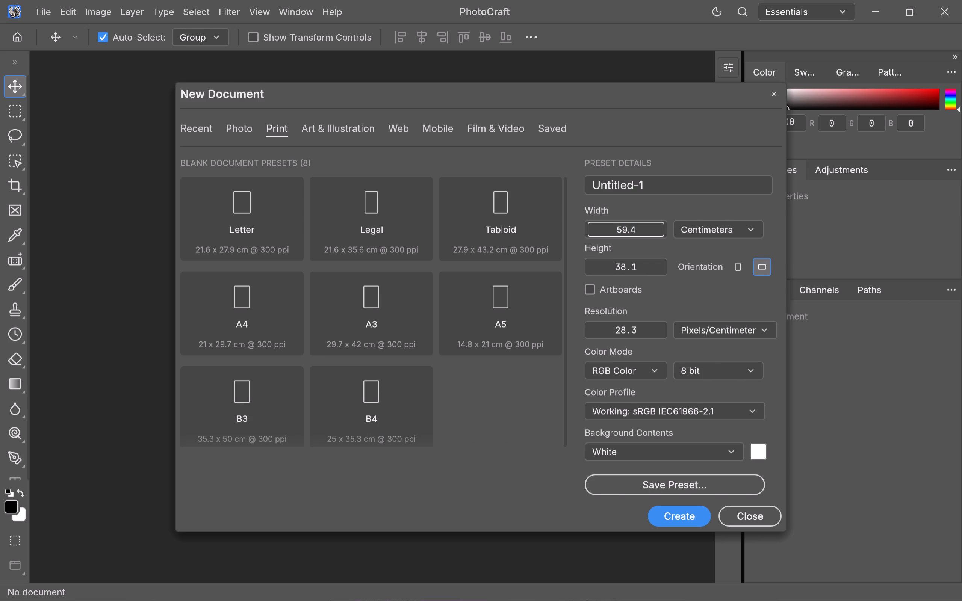
pyautogui.click(654, 266)
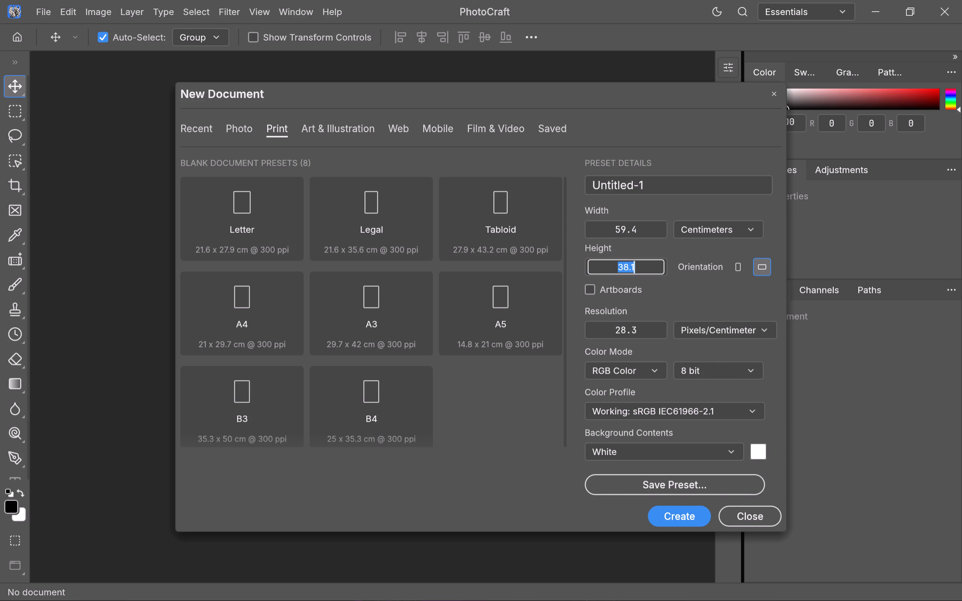
pyautogui.write('84')
pyautogui.press('.')
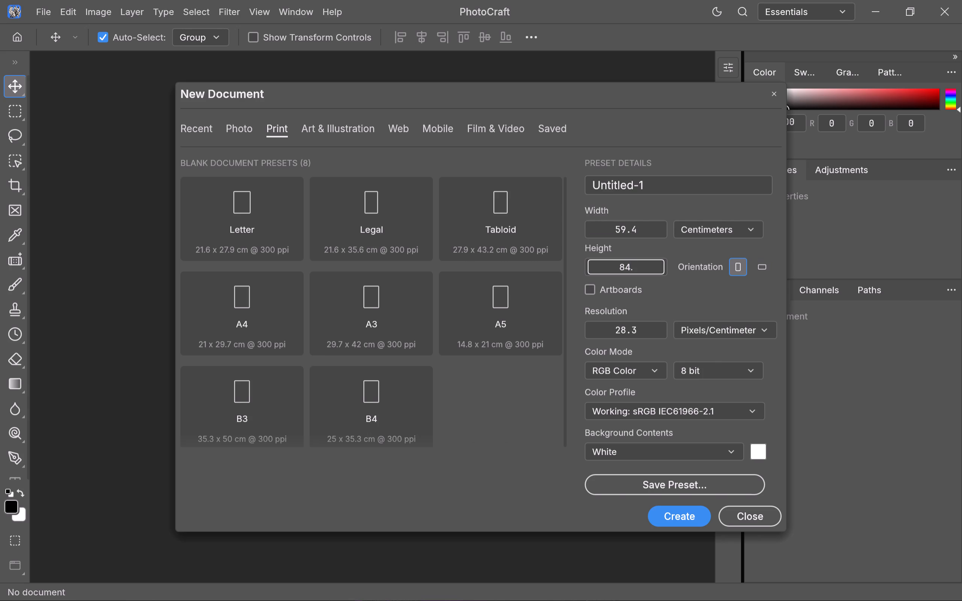
pyautogui.press('1')
pyautogui.click(675, 294)
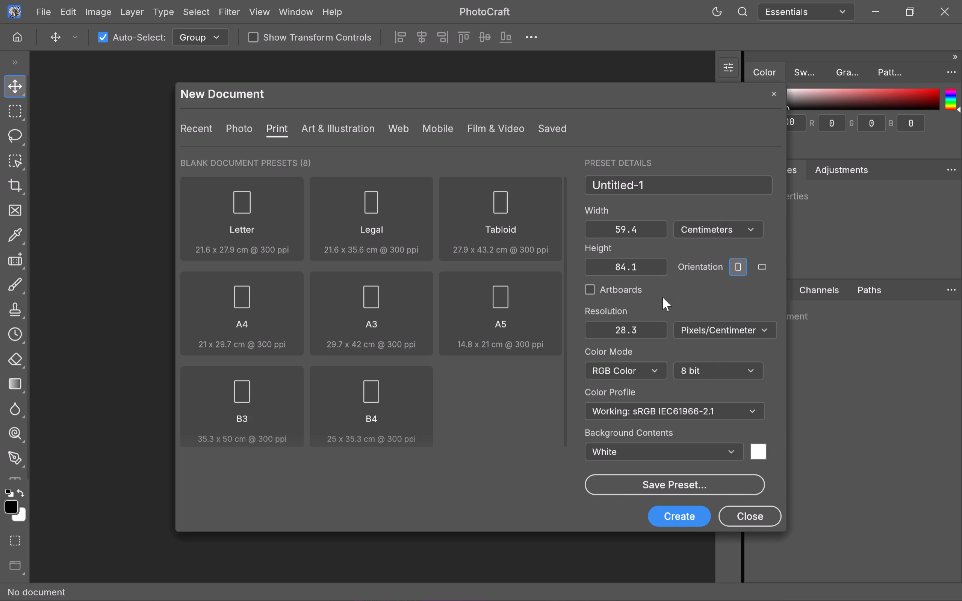
# Save the current document settings as a preset named A1.
pyautogui.scroll(-2, 669, 379)
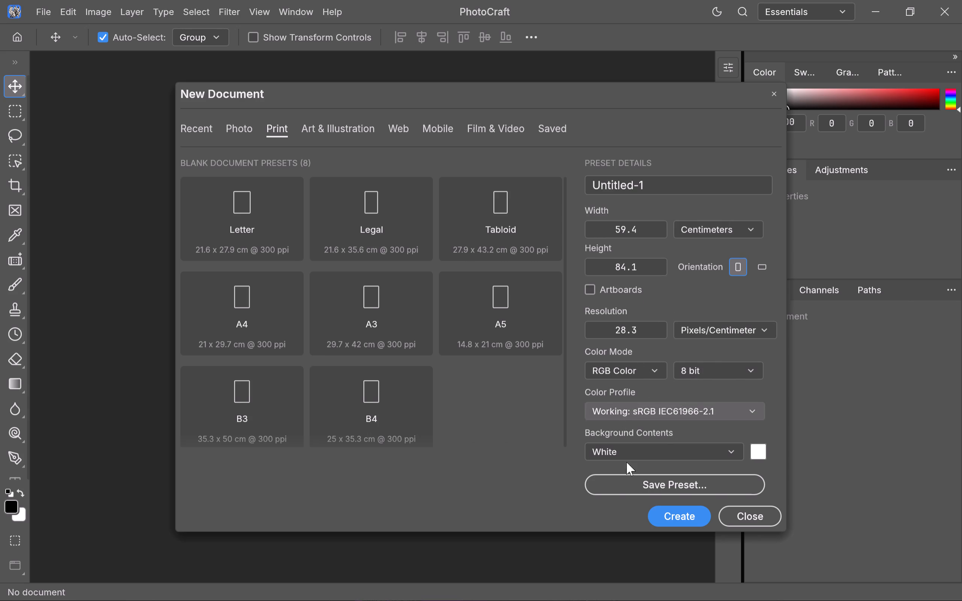
pyautogui.click(662, 483)
pyautogui.click(649, 492)
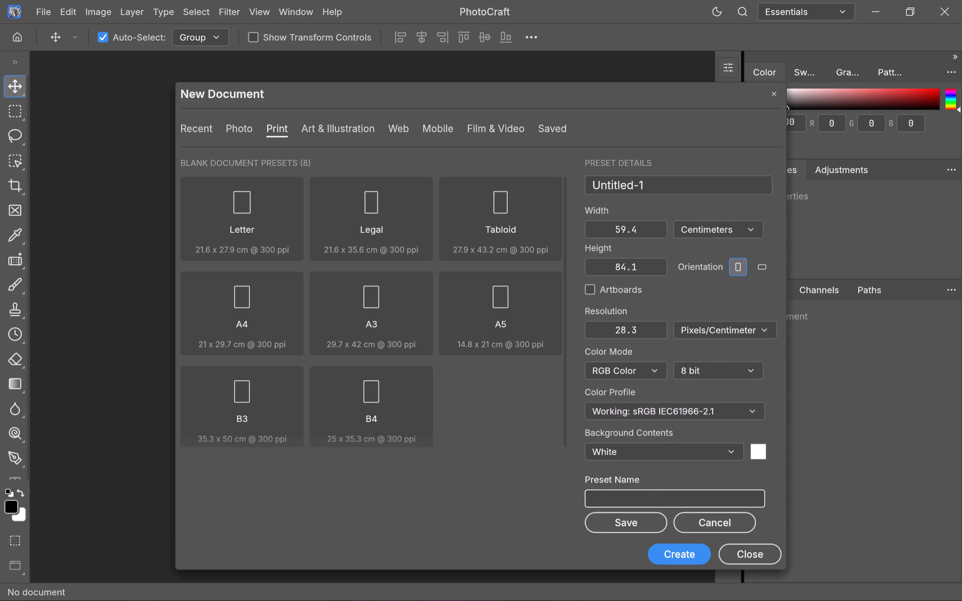
pyautogui.hotkey('shift', 'a')
pyautogui.press('1')
pyautogui.click(629, 521)
# Create the document with these settings and dismiss the notice about large-document redrawing.
pyautogui.click(694, 516)
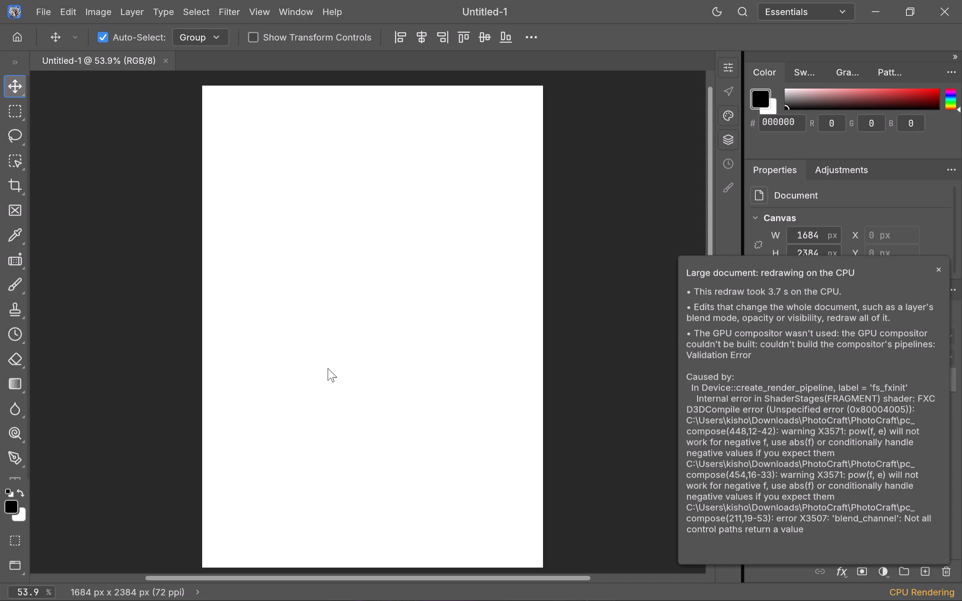
pyautogui.scroll(-2, 415, 308)
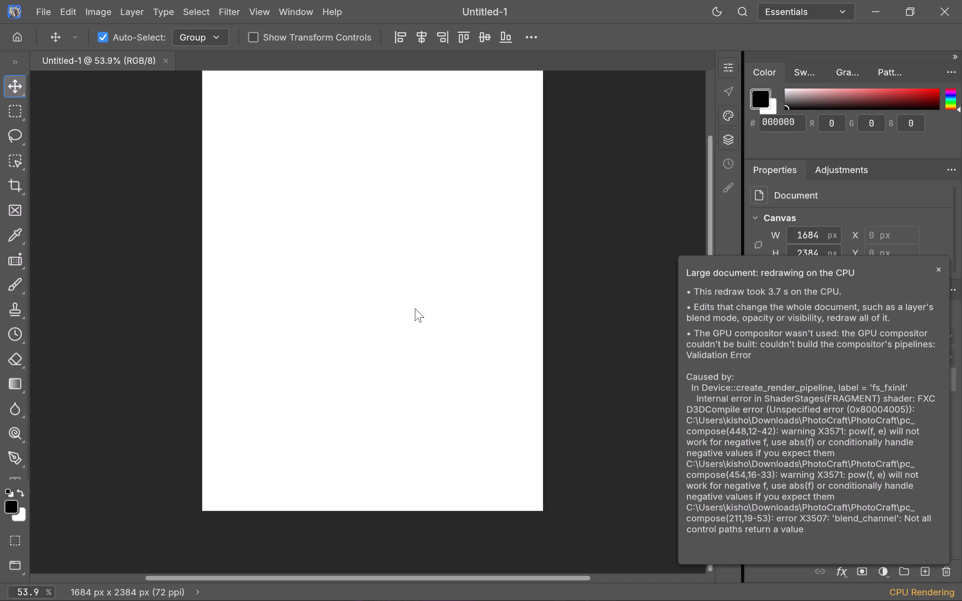
pyautogui.scroll(2, 415, 308)
pyautogui.scroll(-1, 415, 308)
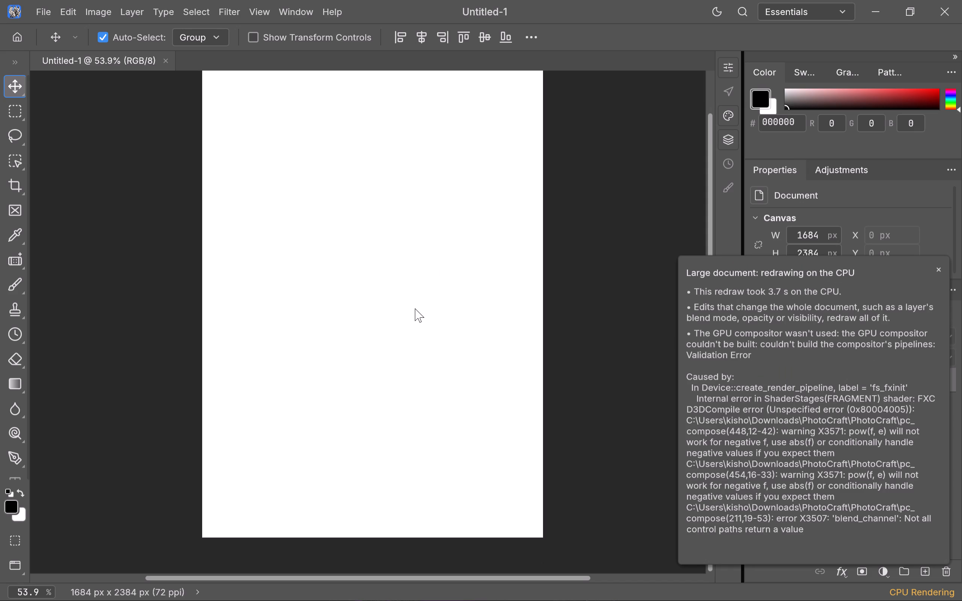
pyautogui.click(939, 269)
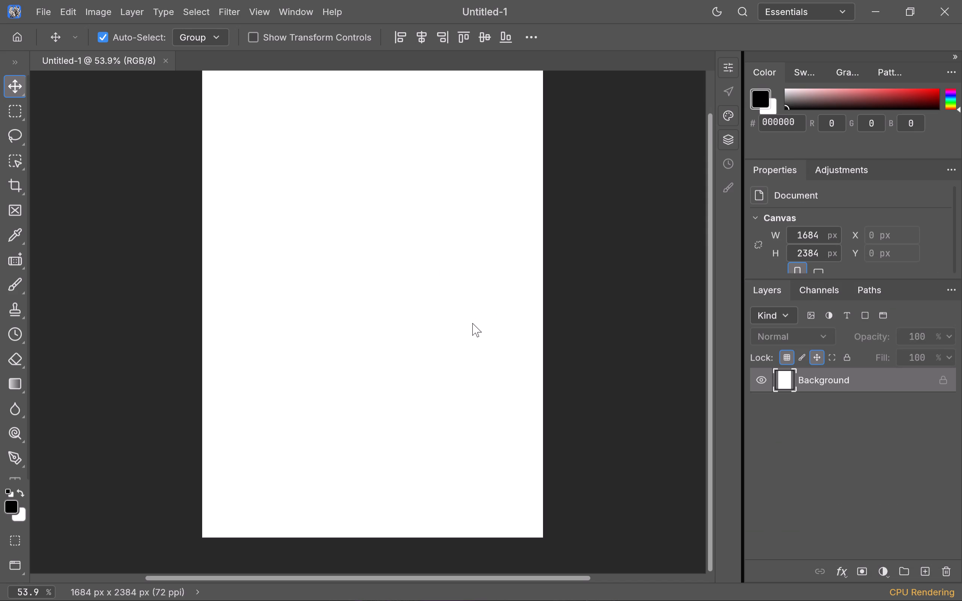
pyautogui.scroll(1, 472, 323)
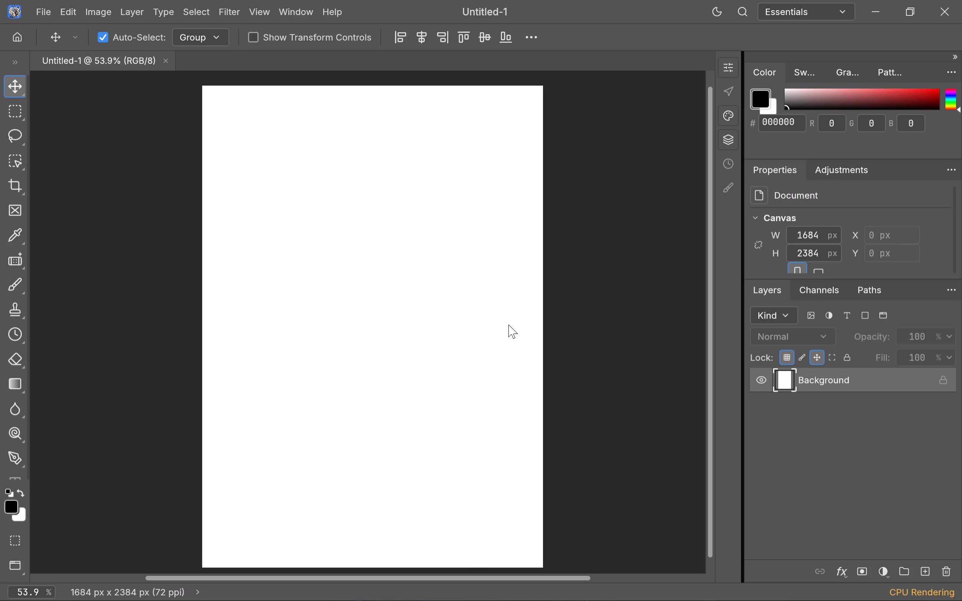
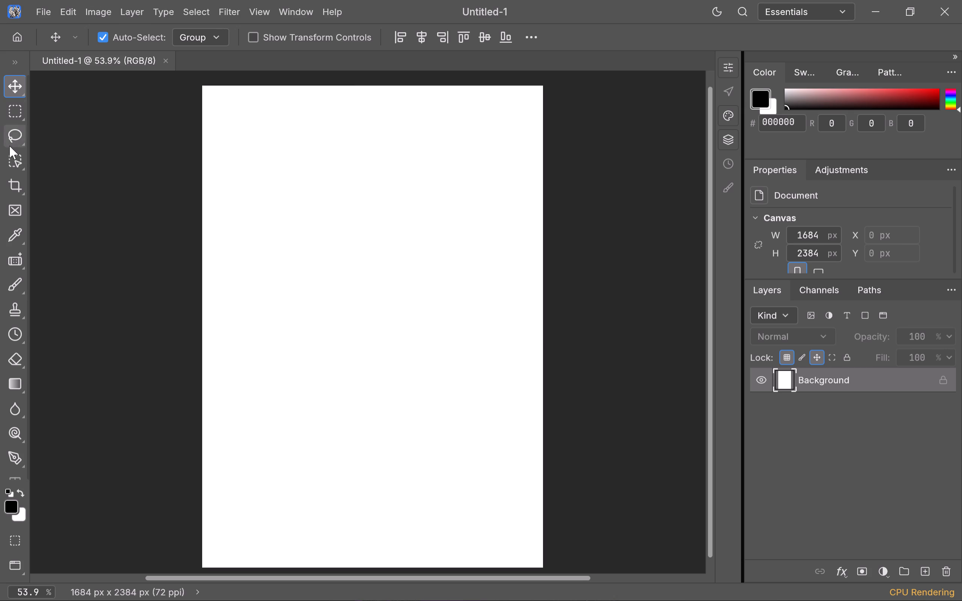
# Draw a black-filled rectangle shape about 1049 by 980 px in the upper middle of the page.
pyautogui.scroll(-5, 24, 447)
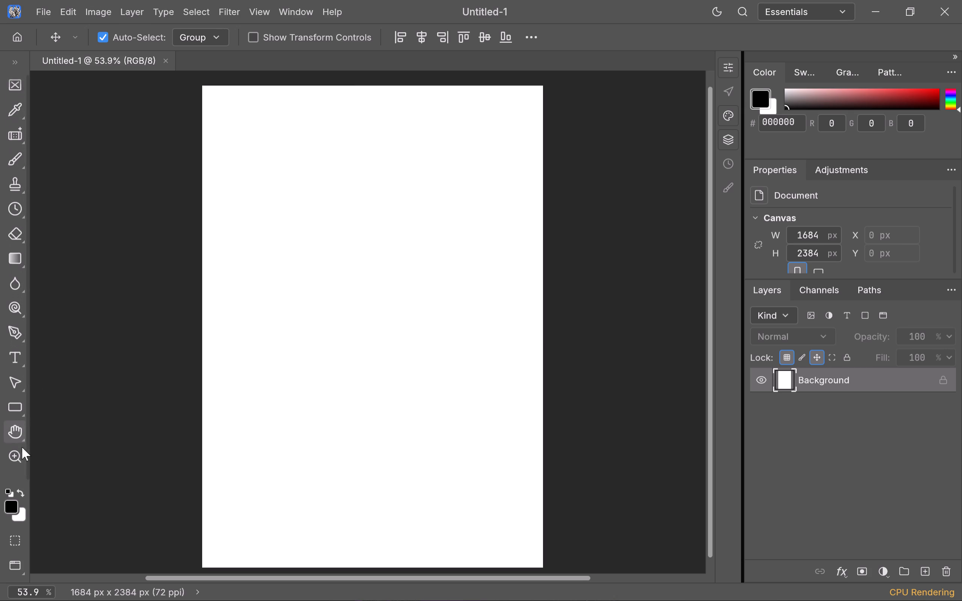
pyautogui.click(10, 395)
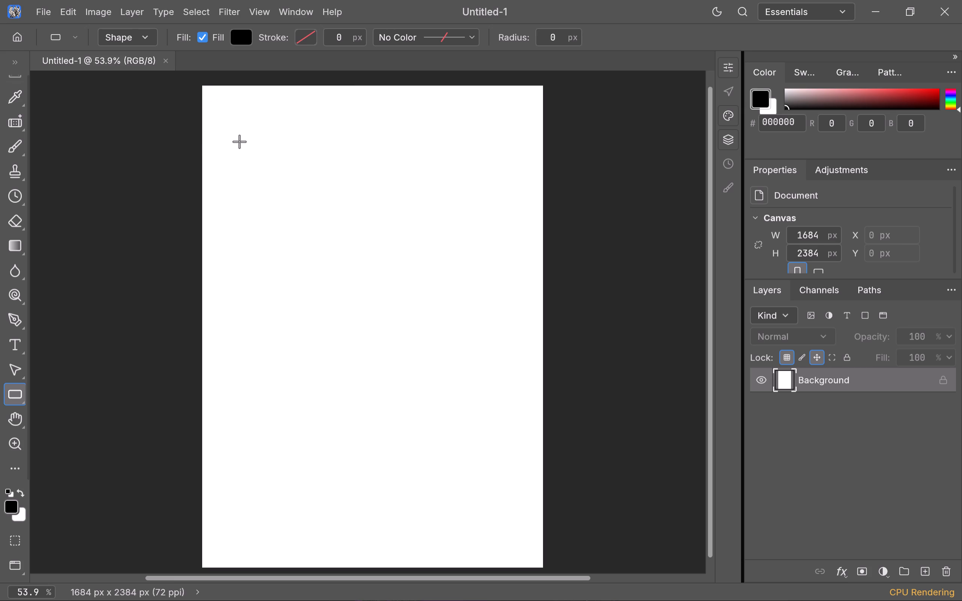
pyautogui.moveTo(256, 176); pyautogui.dragTo(468, 374)
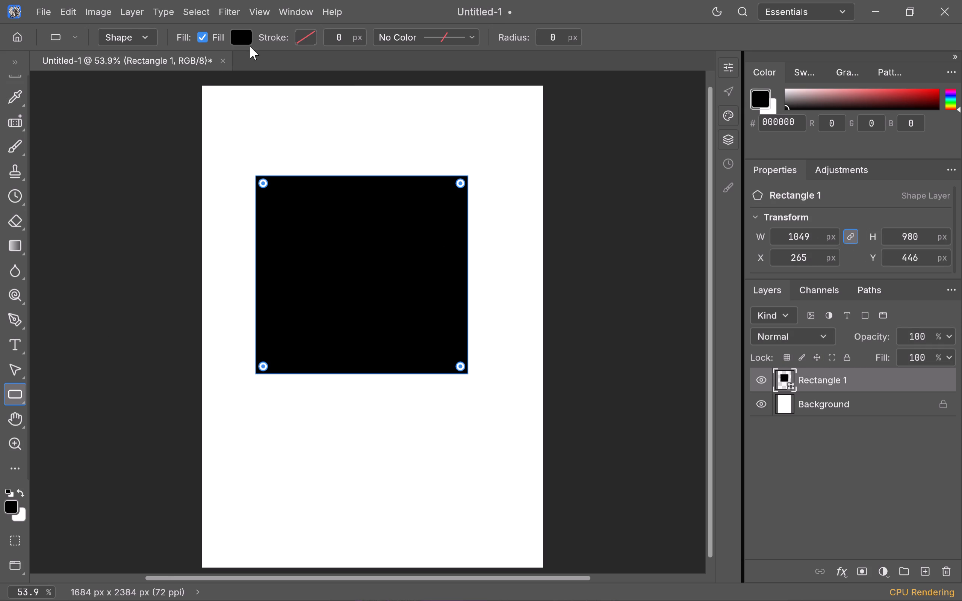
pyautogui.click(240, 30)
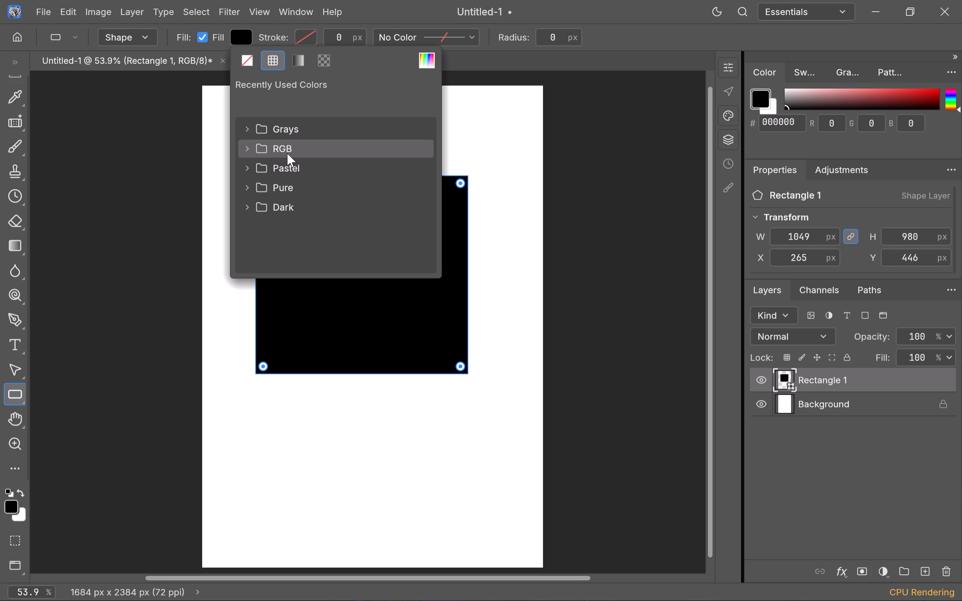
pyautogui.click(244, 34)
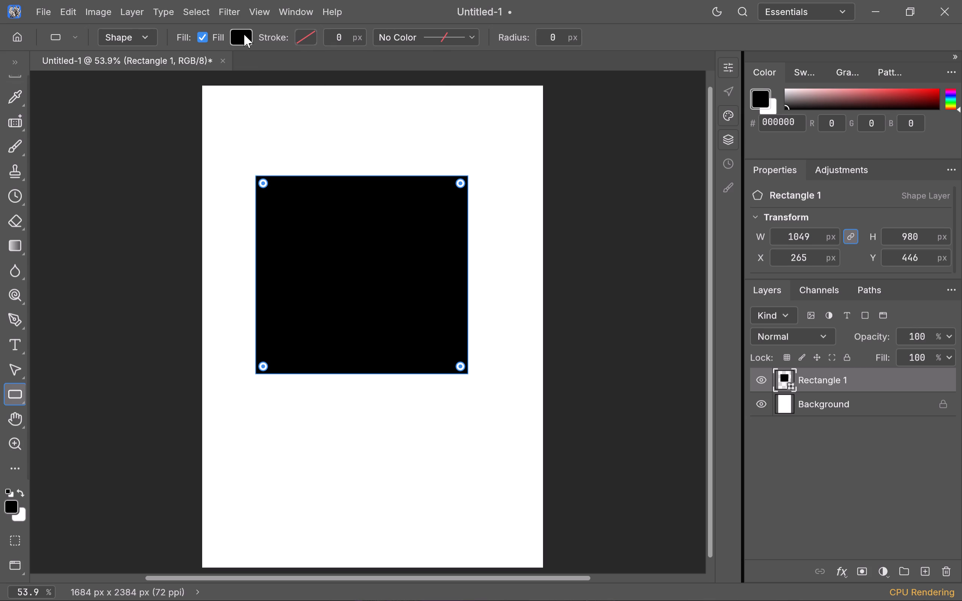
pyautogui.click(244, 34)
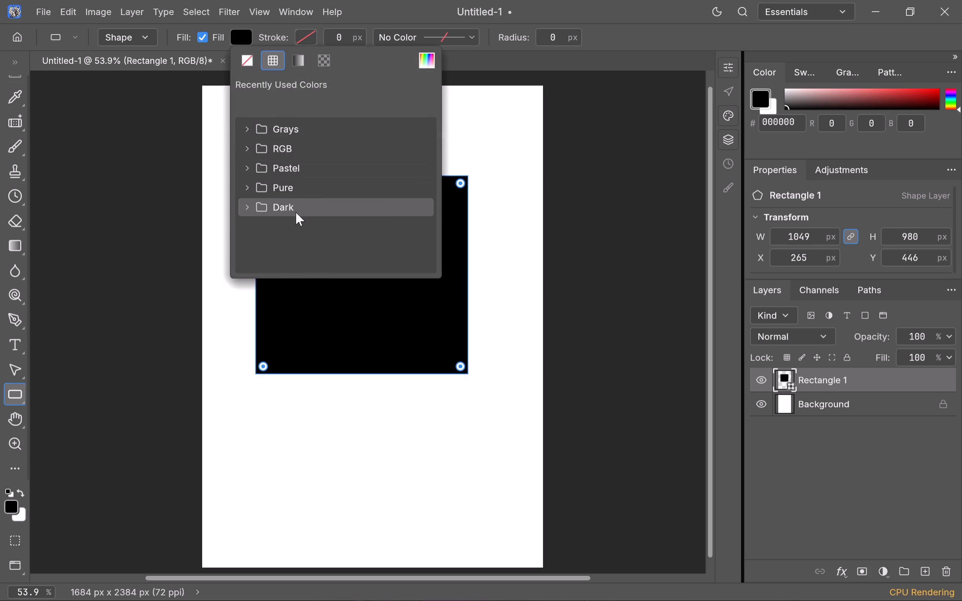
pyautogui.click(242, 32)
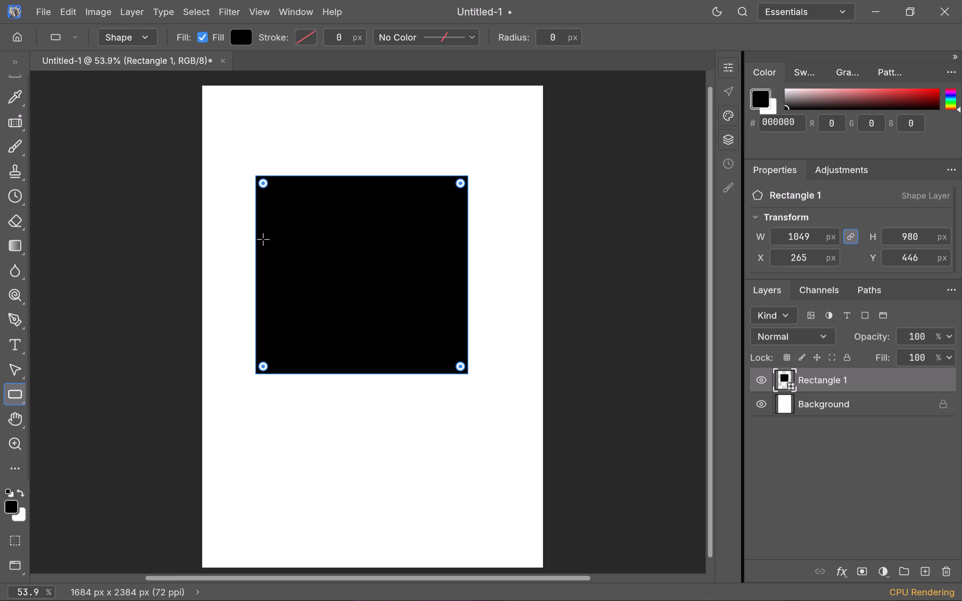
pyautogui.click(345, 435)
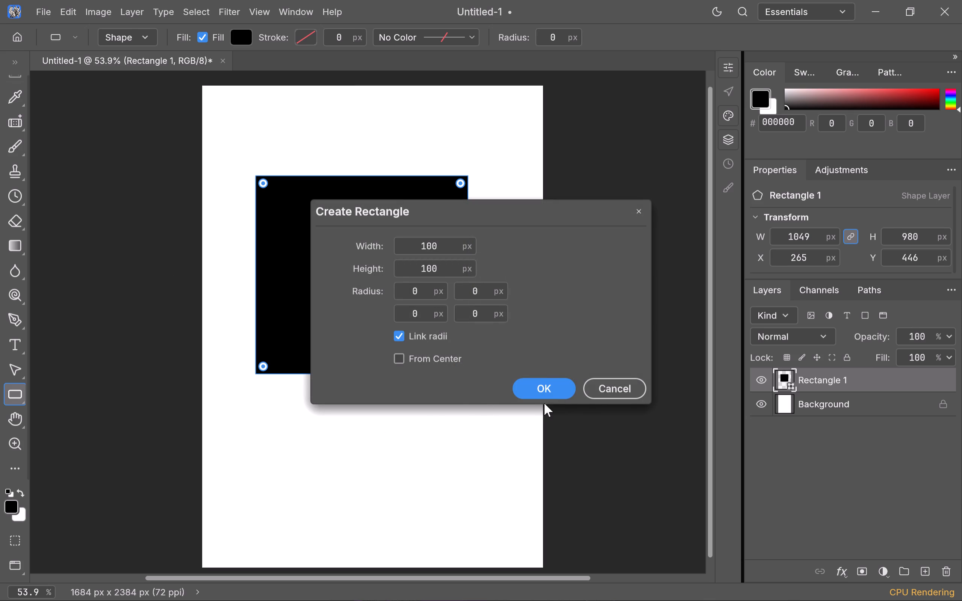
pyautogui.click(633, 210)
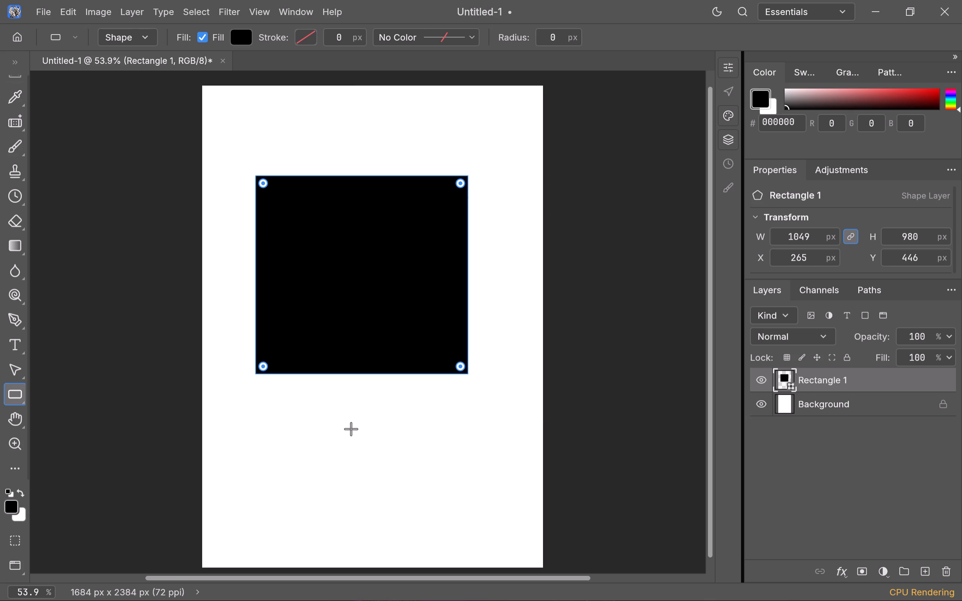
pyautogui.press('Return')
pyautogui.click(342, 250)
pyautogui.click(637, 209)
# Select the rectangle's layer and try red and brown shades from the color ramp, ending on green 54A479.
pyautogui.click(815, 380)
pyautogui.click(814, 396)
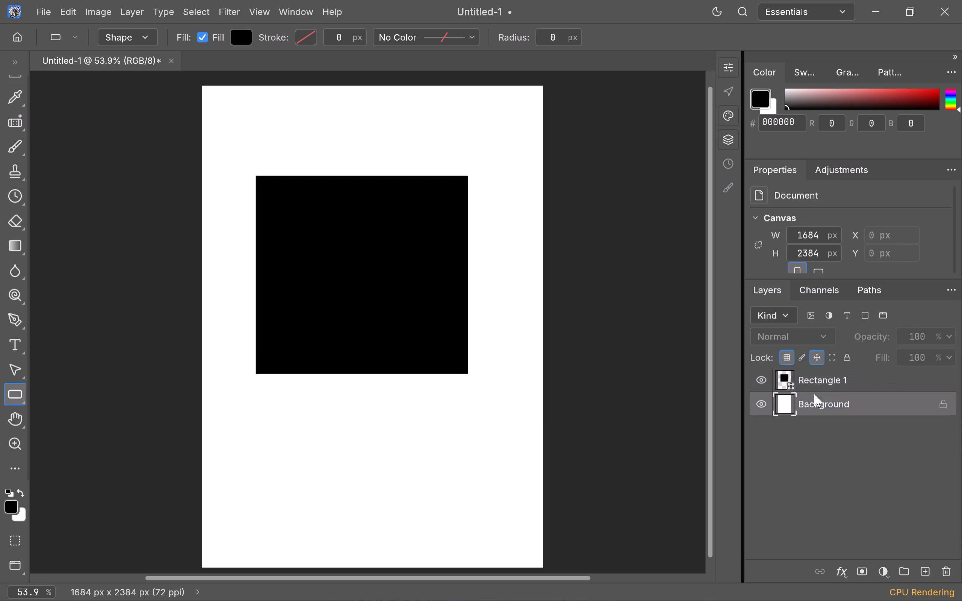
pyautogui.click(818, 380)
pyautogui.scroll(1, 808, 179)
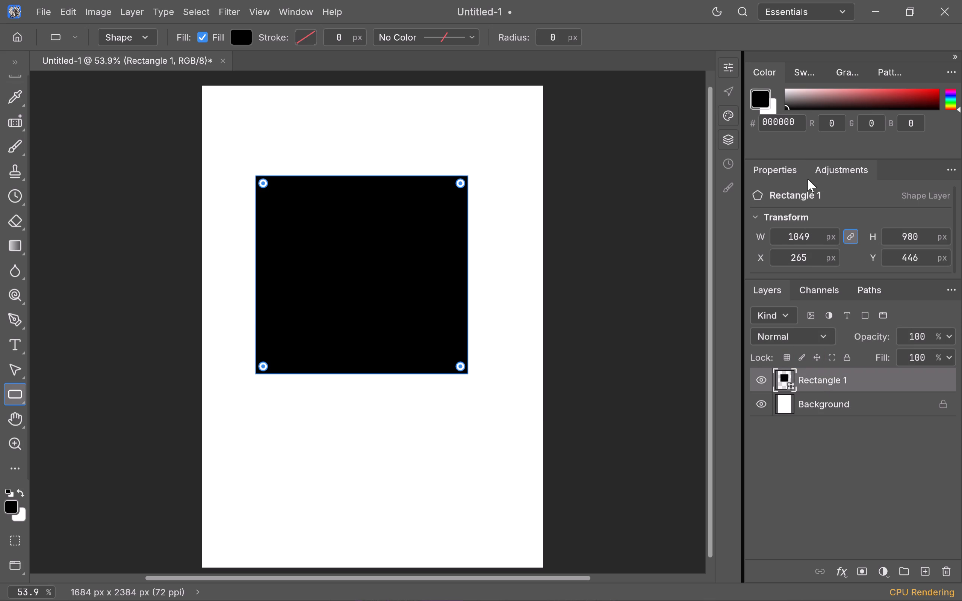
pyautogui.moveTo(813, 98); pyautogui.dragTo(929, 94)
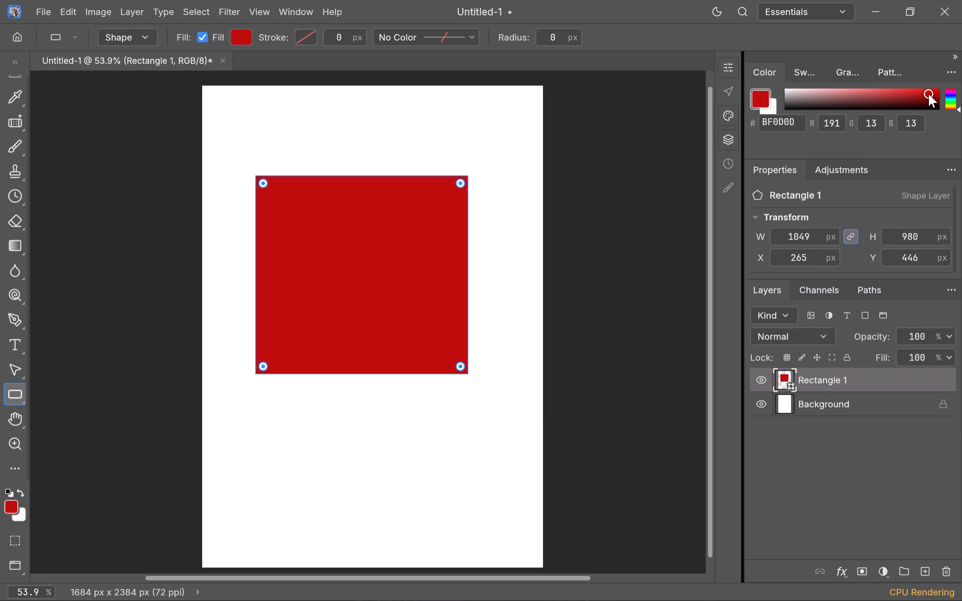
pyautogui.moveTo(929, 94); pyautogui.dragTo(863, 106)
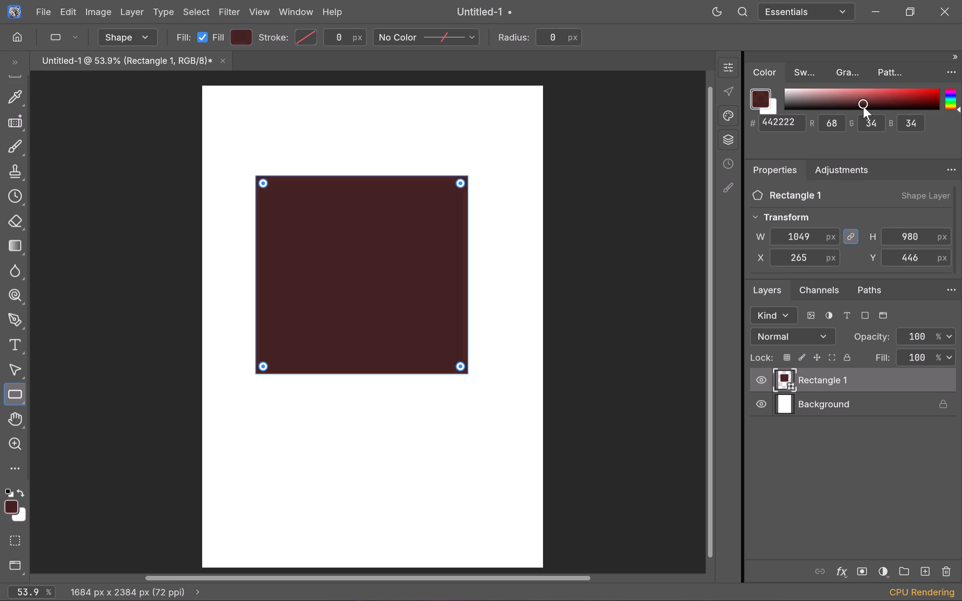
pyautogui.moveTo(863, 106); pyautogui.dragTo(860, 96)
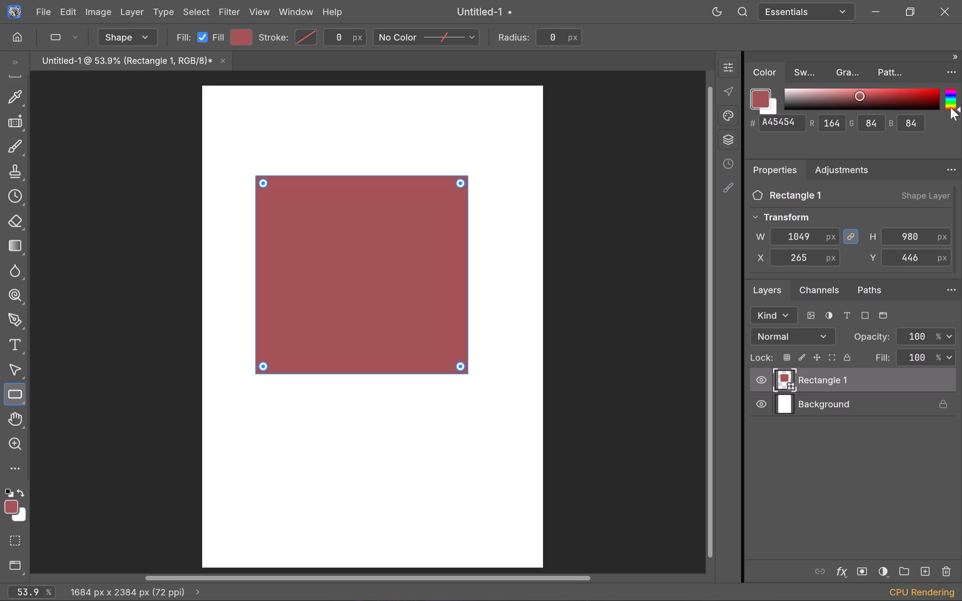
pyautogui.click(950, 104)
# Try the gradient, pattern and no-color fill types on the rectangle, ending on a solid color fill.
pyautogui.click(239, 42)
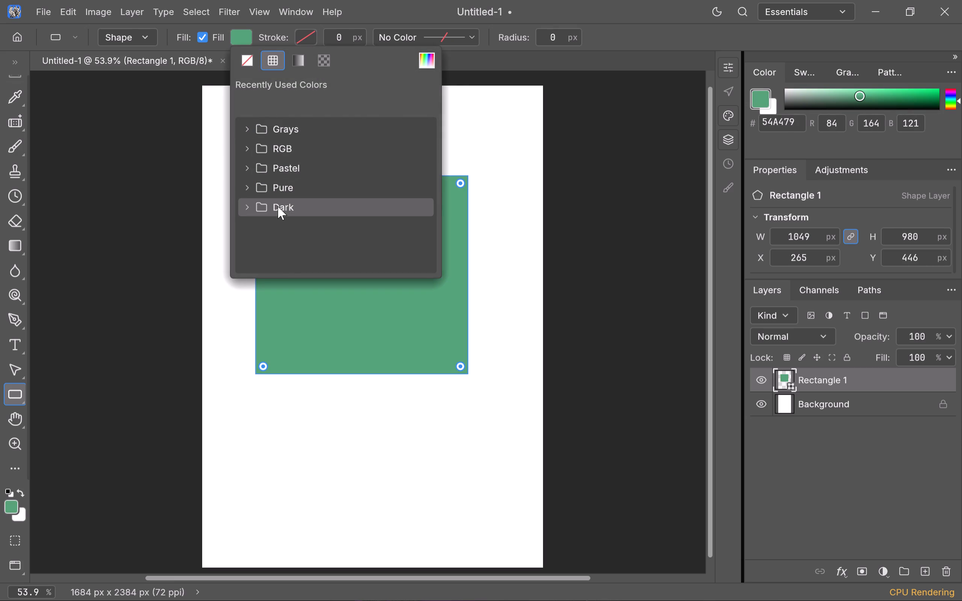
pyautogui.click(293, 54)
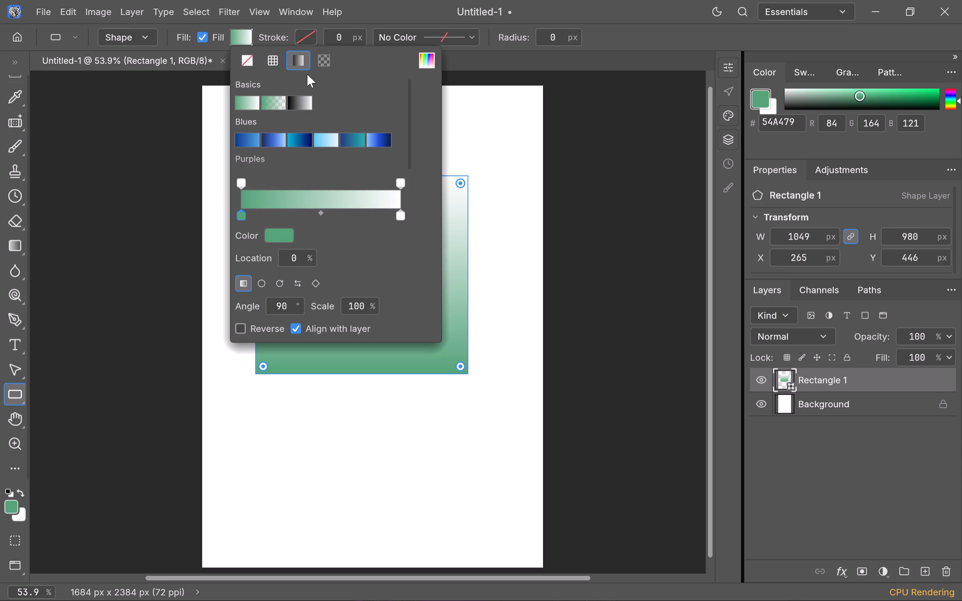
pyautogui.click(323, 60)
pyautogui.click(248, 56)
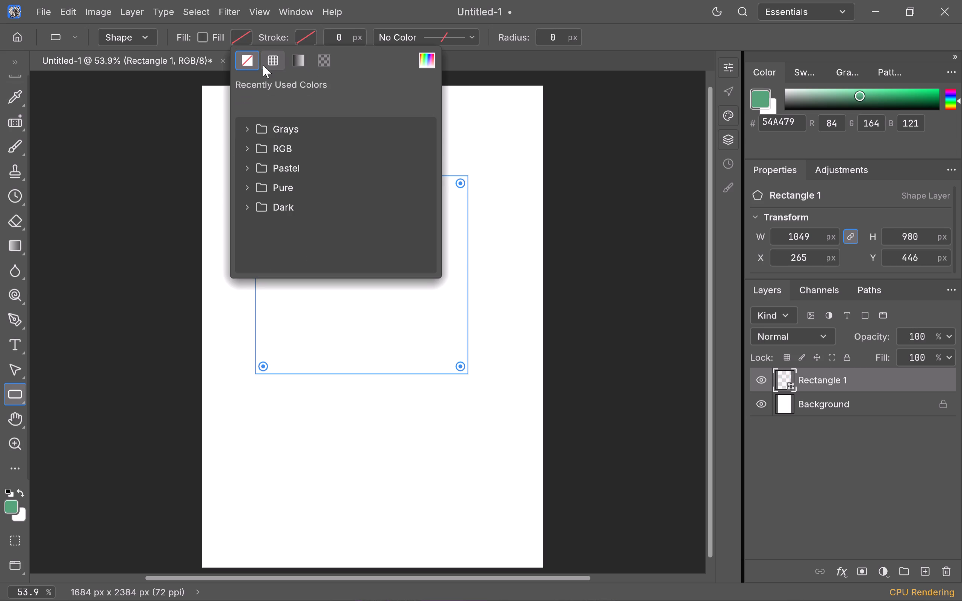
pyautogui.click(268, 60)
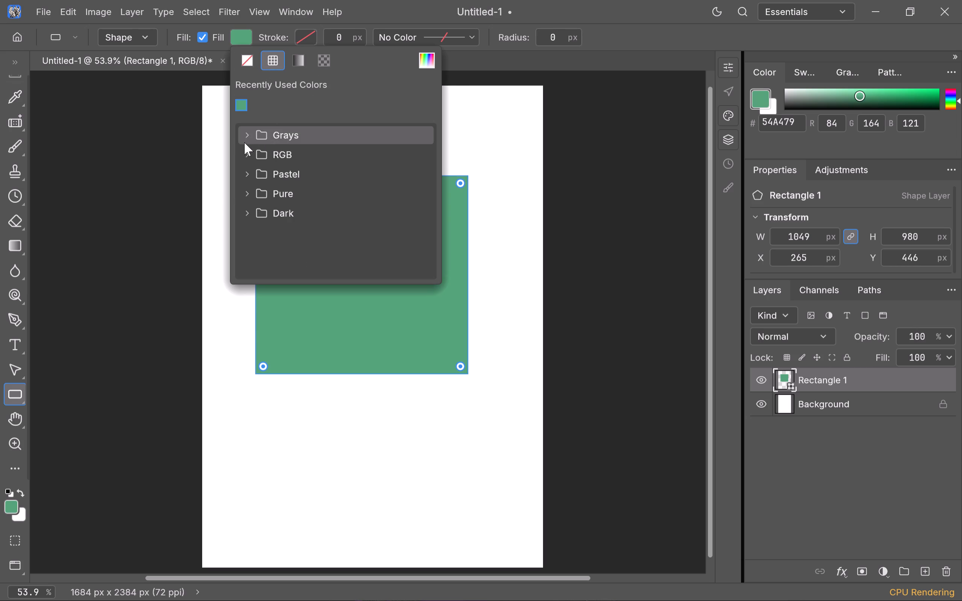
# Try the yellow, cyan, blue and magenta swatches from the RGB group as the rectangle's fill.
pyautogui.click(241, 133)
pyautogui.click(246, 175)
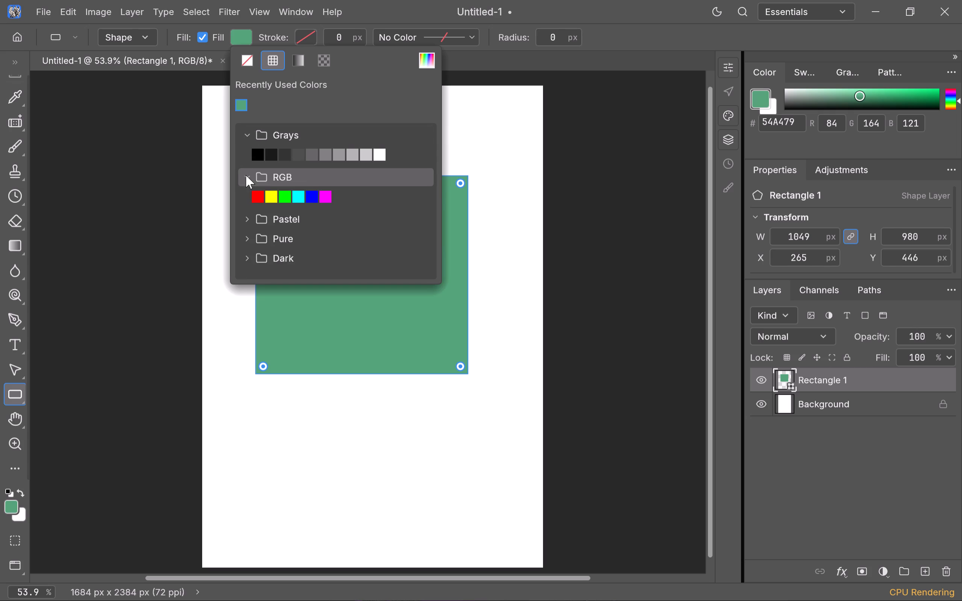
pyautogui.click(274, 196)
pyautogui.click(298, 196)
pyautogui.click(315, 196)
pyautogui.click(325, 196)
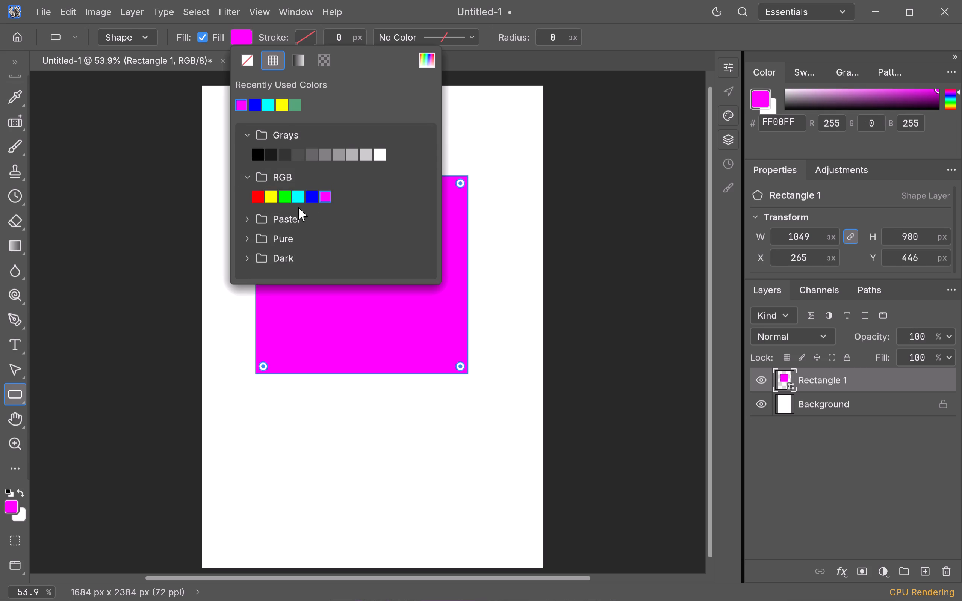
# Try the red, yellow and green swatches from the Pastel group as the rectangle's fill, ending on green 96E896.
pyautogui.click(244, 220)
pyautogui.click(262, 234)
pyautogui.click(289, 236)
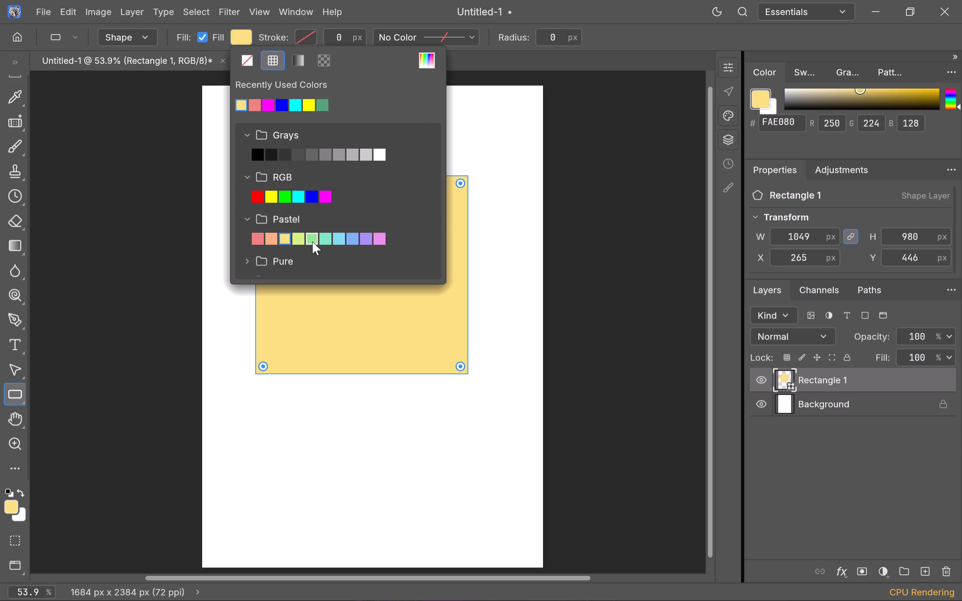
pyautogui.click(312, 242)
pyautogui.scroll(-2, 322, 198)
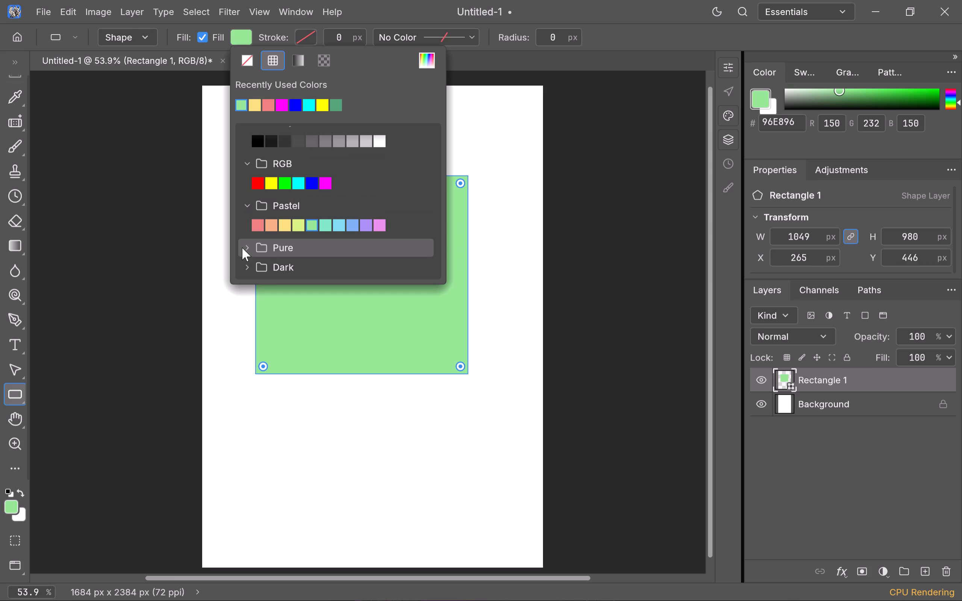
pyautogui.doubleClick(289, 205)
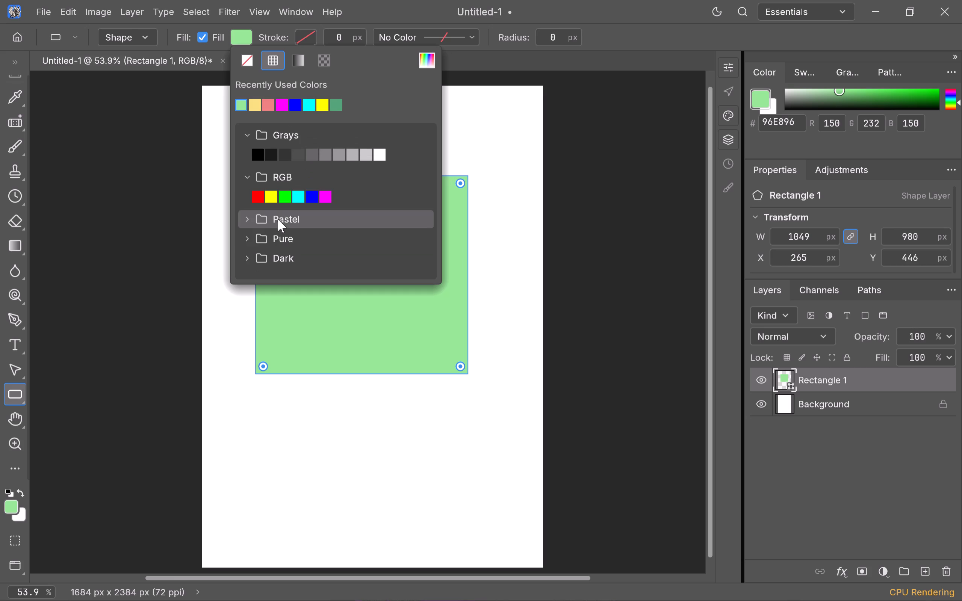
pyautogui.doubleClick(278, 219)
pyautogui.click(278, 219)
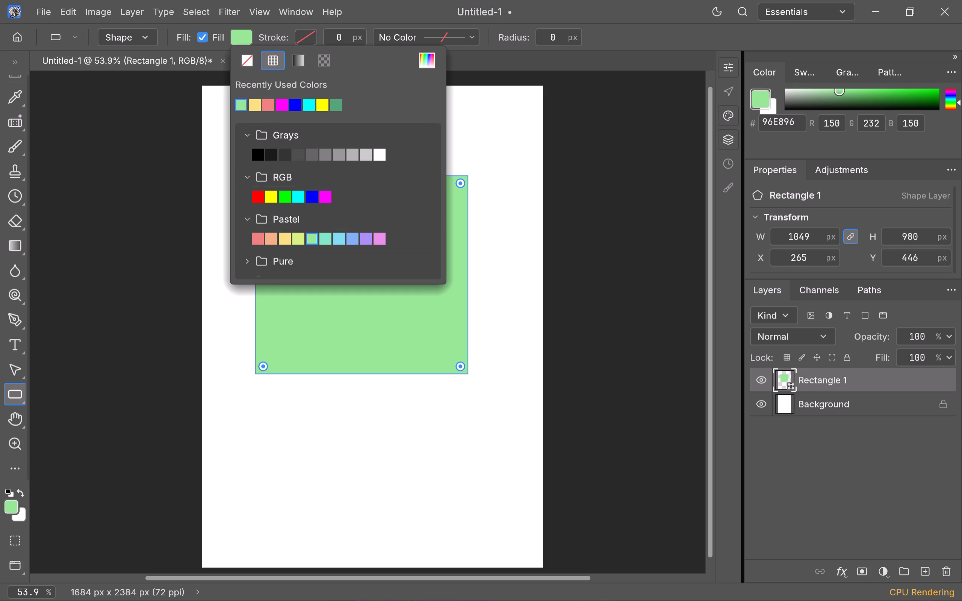
# Set the rectangle's fill to the solid muted teal 8EC9C6 using the Color Picker.
pyautogui.click(291, 58)
pyautogui.click(427, 54)
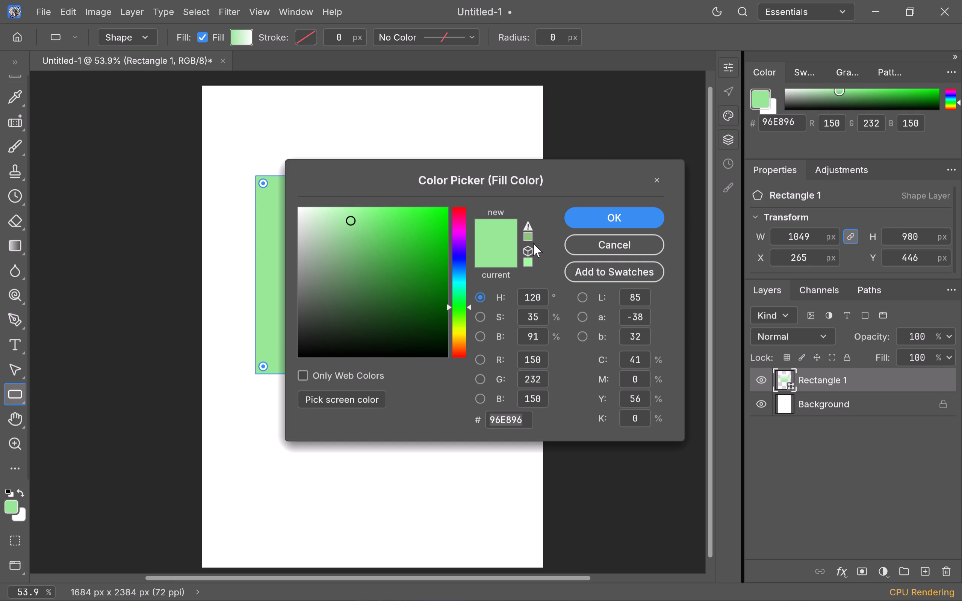
pyautogui.moveTo(357, 279); pyautogui.dragTo(383, 277)
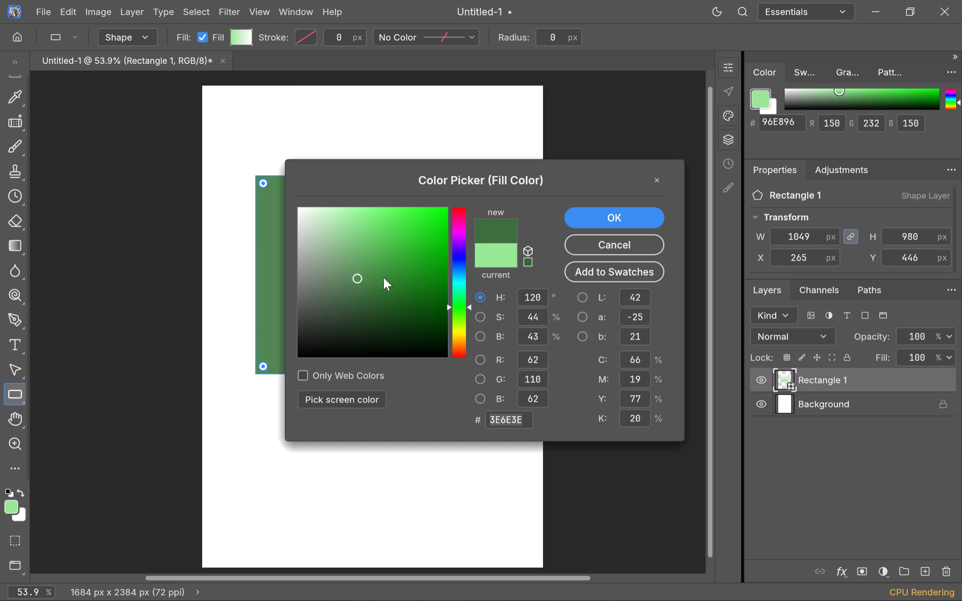
pyautogui.moveTo(383, 277); pyautogui.dragTo(374, 265)
pyautogui.moveTo(461, 305); pyautogui.dragTo(455, 273)
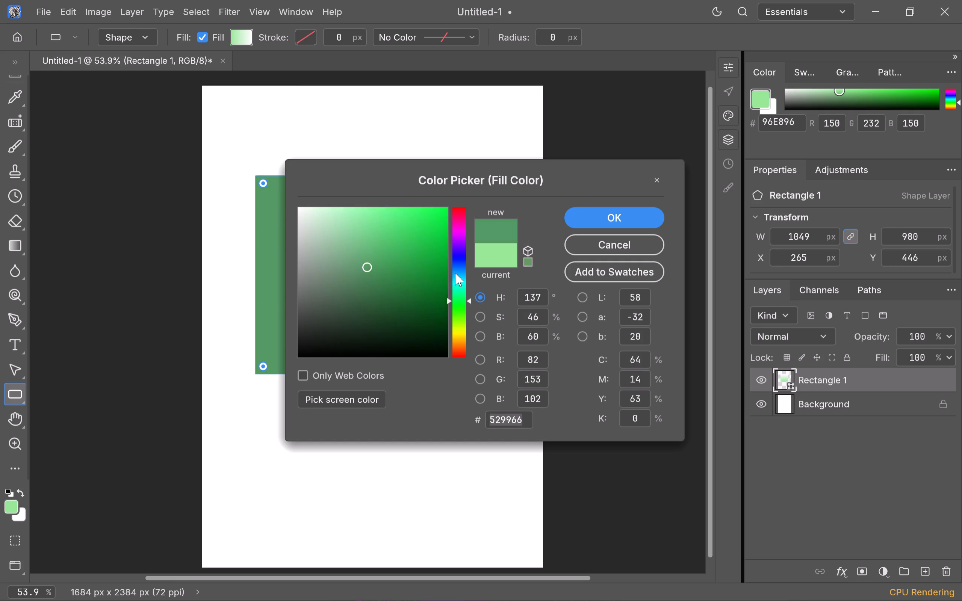
pyautogui.moveTo(455, 273); pyautogui.dragTo(459, 290)
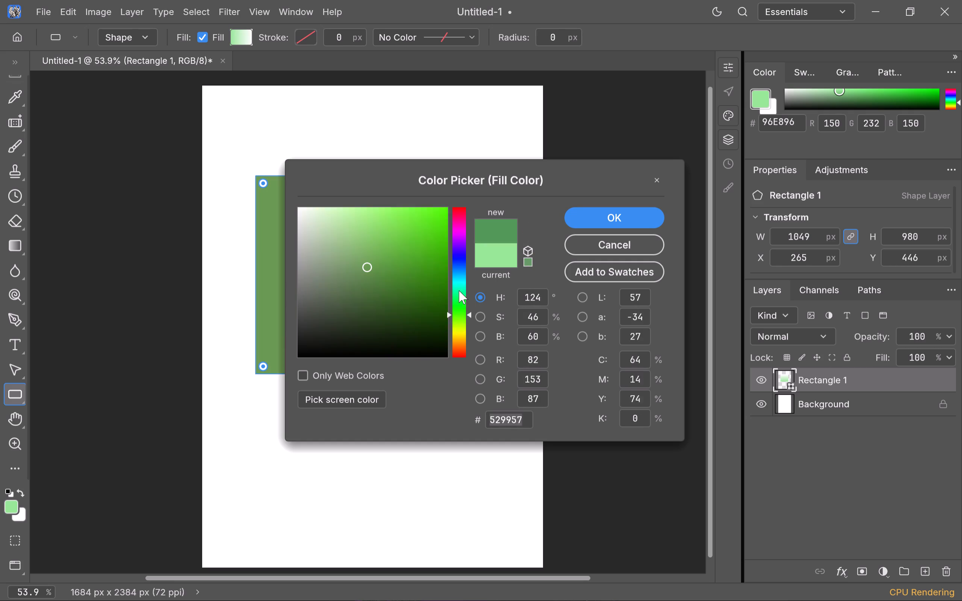
pyautogui.moveTo(459, 290); pyautogui.dragTo(461, 284)
pyautogui.moveTo(366, 266); pyautogui.dragTo(366, 268)
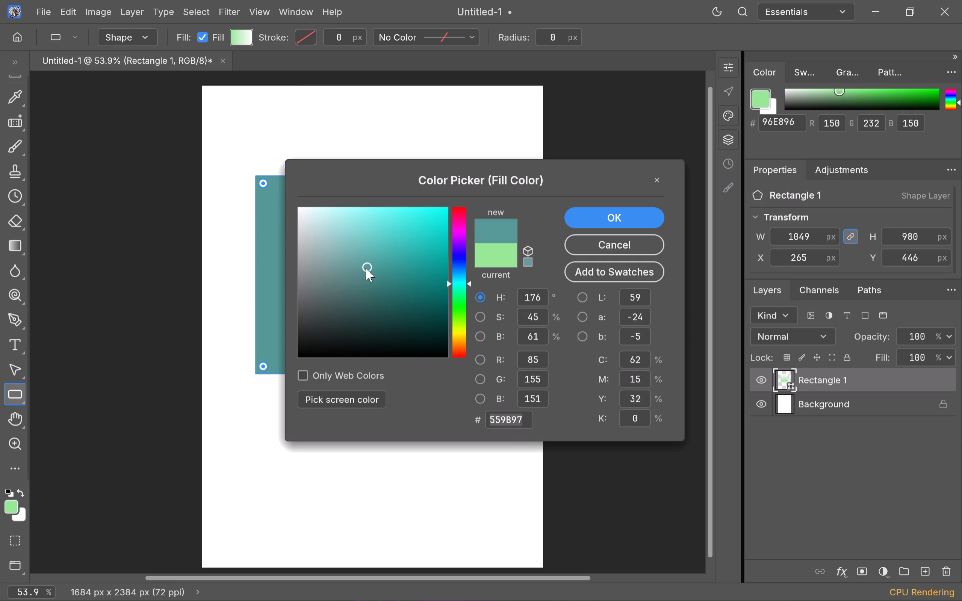
pyautogui.moveTo(366, 268); pyautogui.dragTo(363, 248)
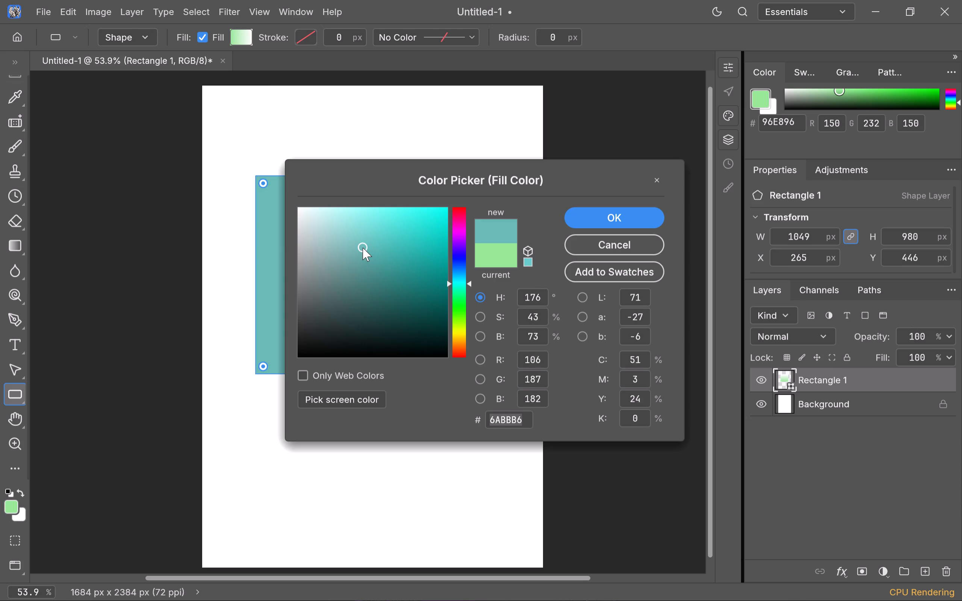
pyautogui.moveTo(363, 248); pyautogui.dragTo(343, 238)
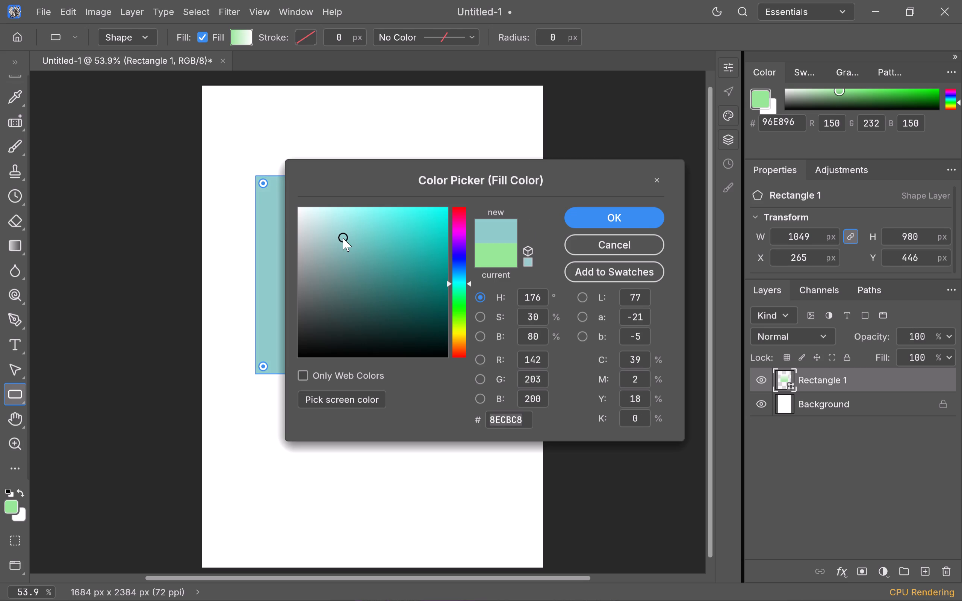
pyautogui.moveTo(343, 238); pyautogui.dragTo(342, 239)
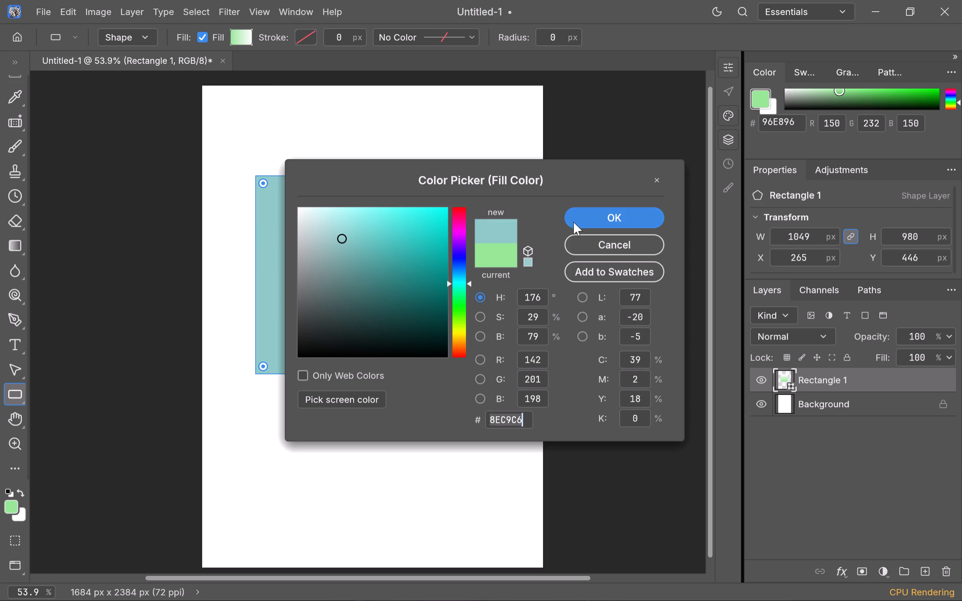
pyautogui.click(578, 219)
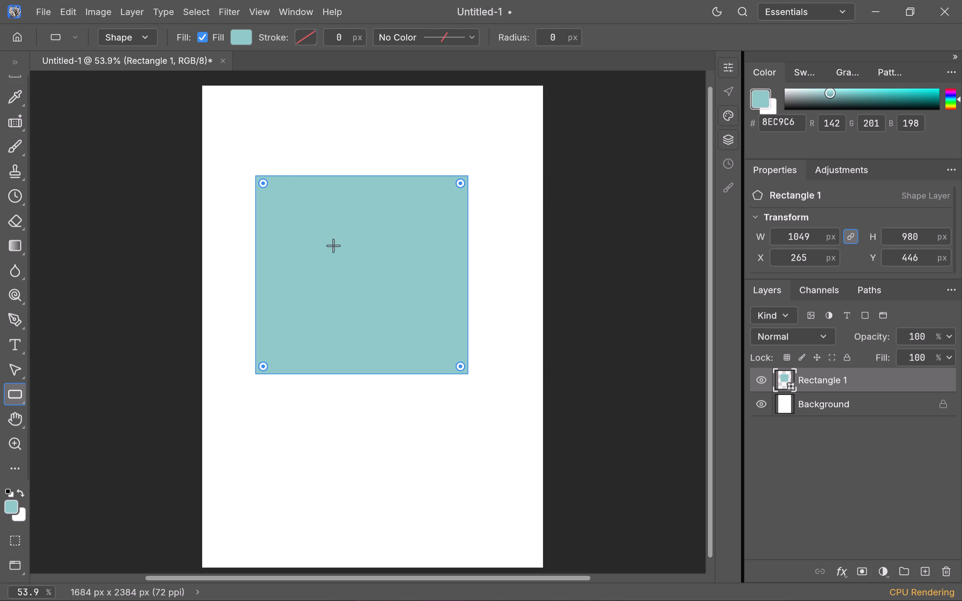
# Distort the teal rectangle into a wide trapezoid, lowering its top corners to mid-page and spreading its bottom corners almost to the page's side edges.
pyautogui.hotkey('ctrl', 't')
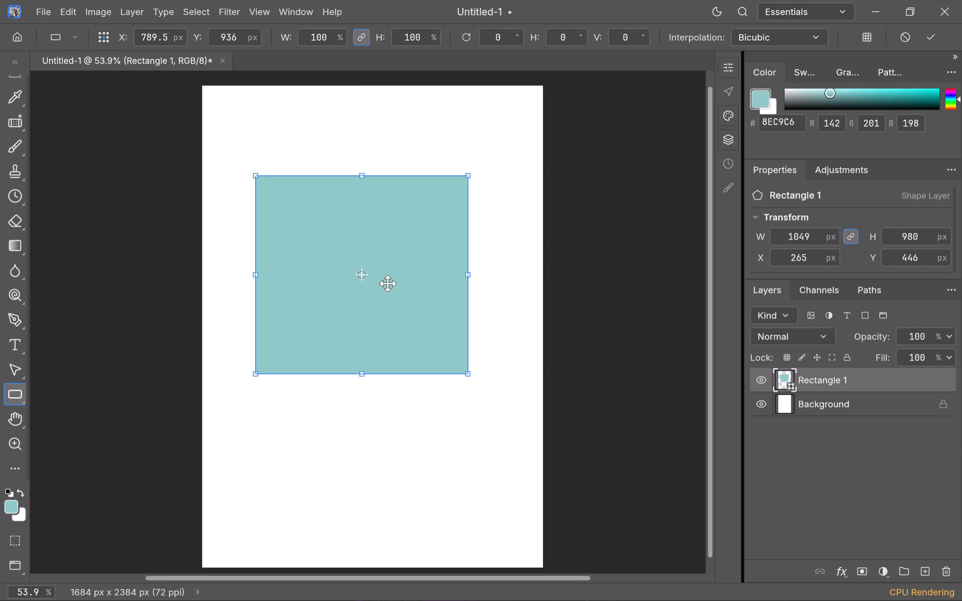
pyautogui.rightClick(356, 265)
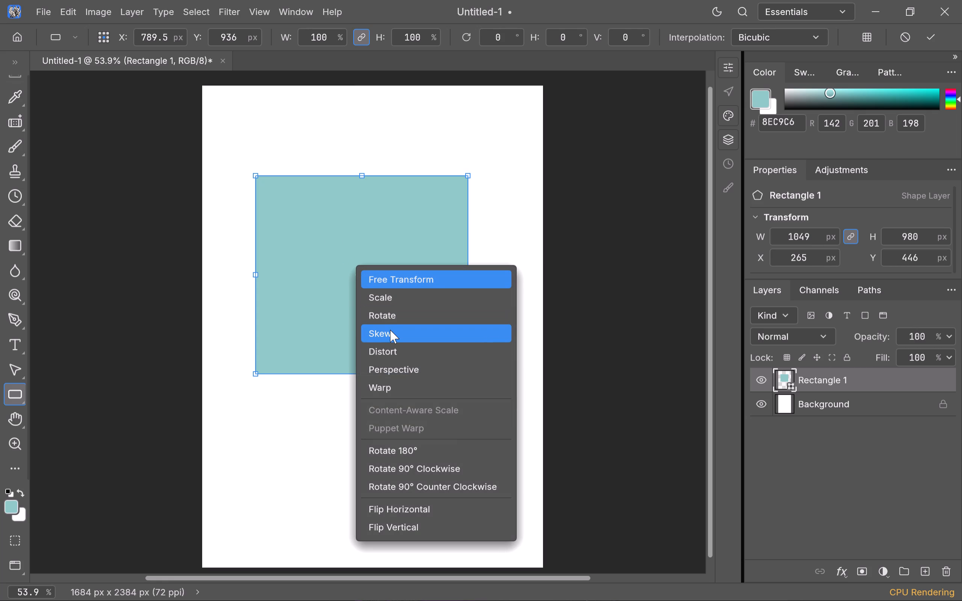
pyautogui.click(395, 348)
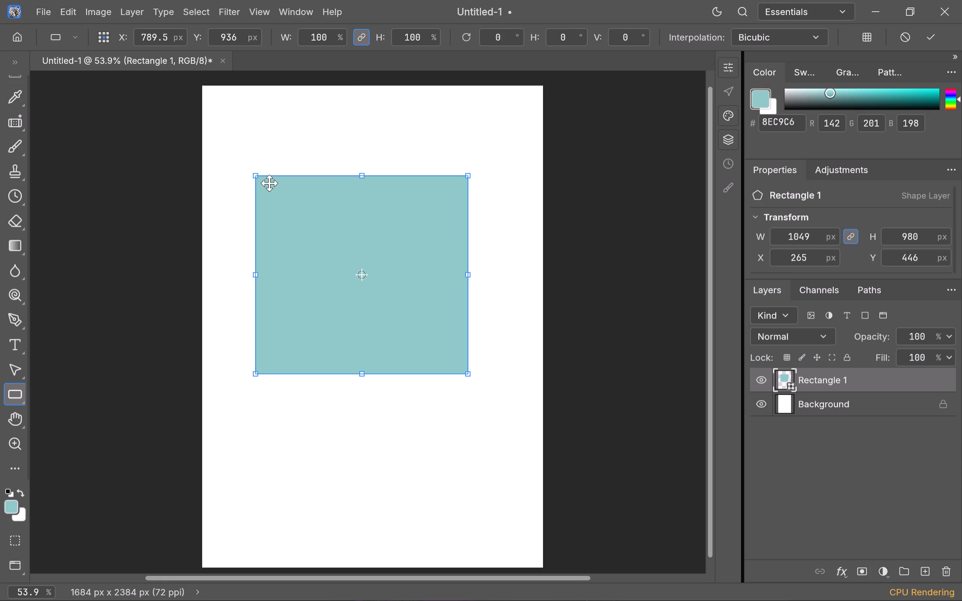
pyautogui.moveTo(254, 176); pyautogui.dragTo(239, 179)
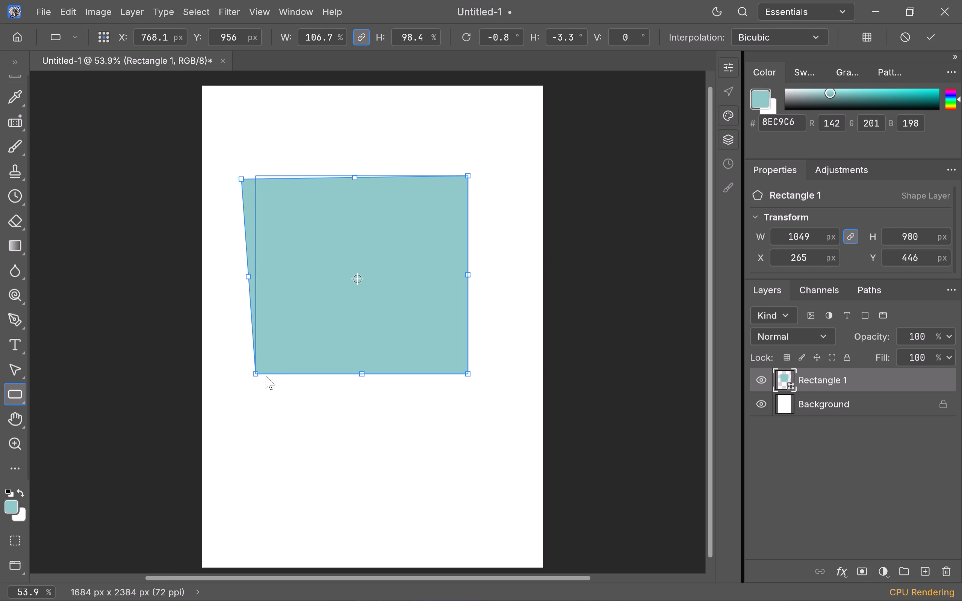
pyautogui.moveTo(256, 374); pyautogui.dragTo(207, 410)
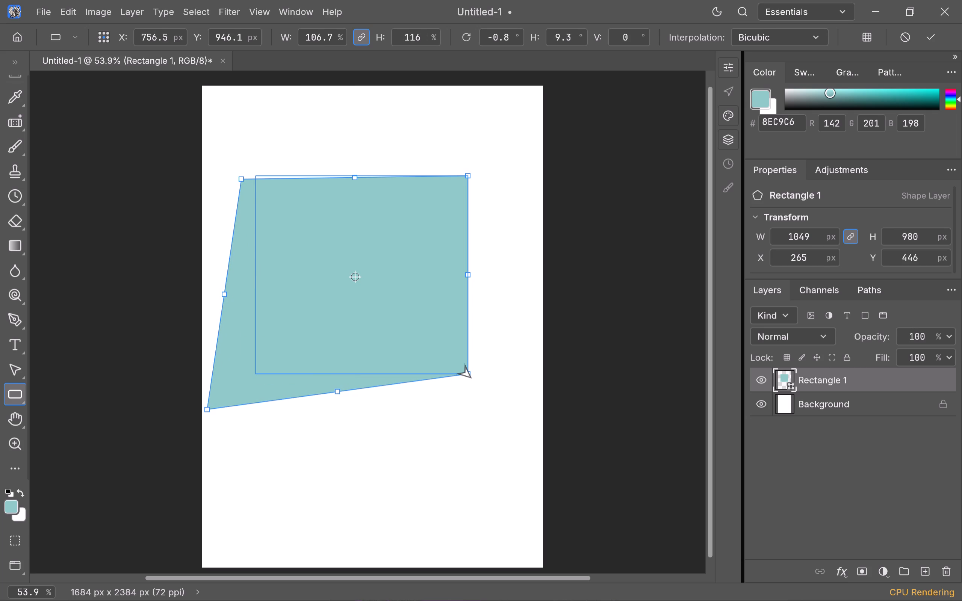
pyautogui.moveTo(471, 378); pyautogui.dragTo(540, 418)
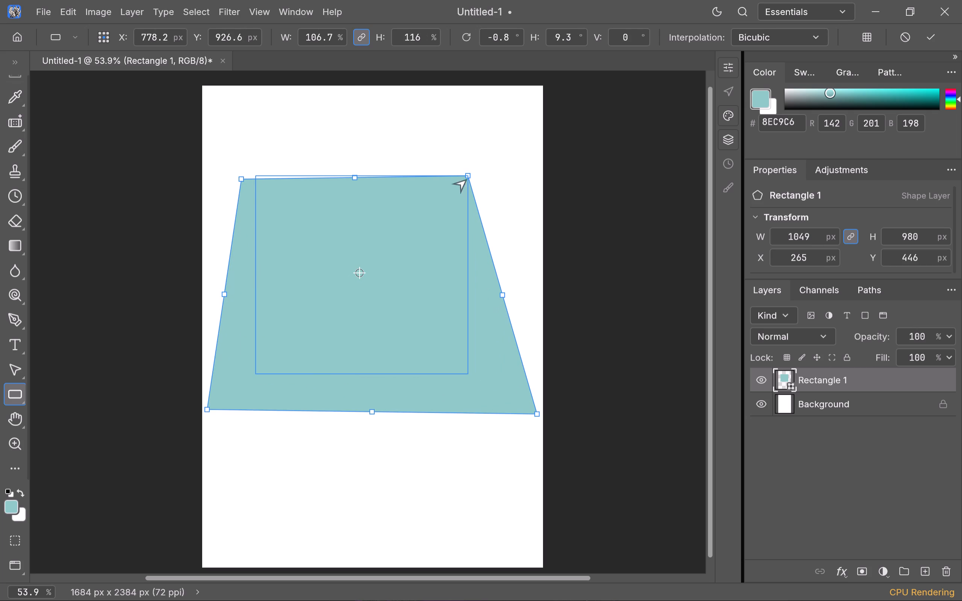
pyautogui.moveTo(472, 175); pyautogui.dragTo(471, 179)
pyautogui.moveTo(471, 179); pyautogui.dragTo(466, 293)
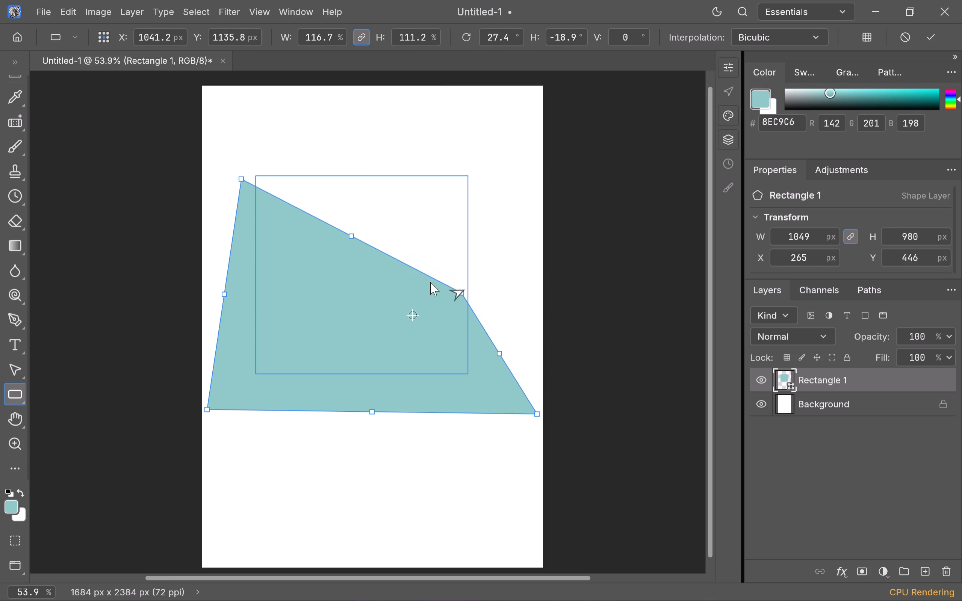
pyautogui.moveTo(235, 178); pyautogui.dragTo(251, 299)
pyautogui.moveTo(462, 291); pyautogui.dragTo(467, 300)
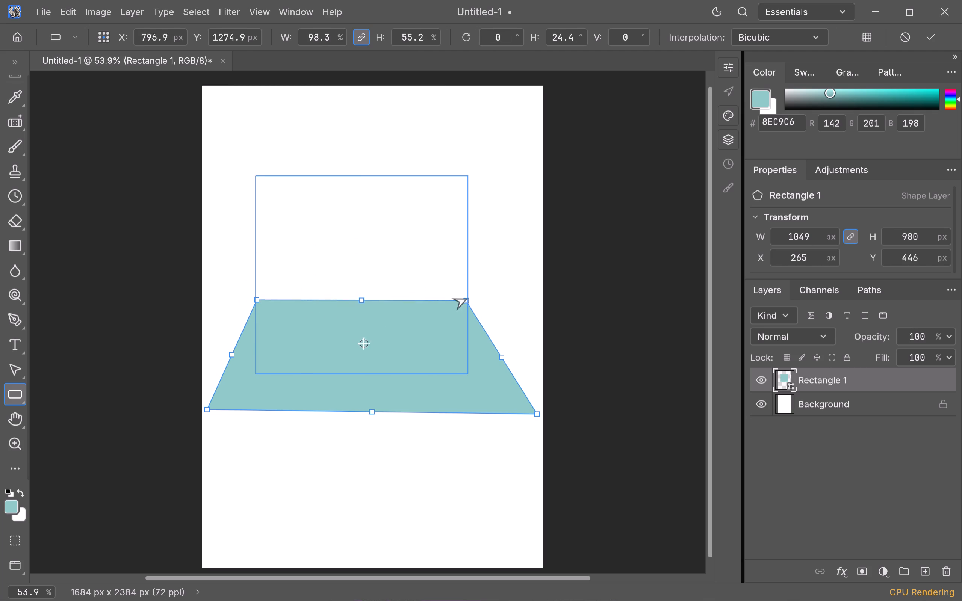
pyautogui.moveTo(467, 300); pyautogui.dragTo(470, 301)
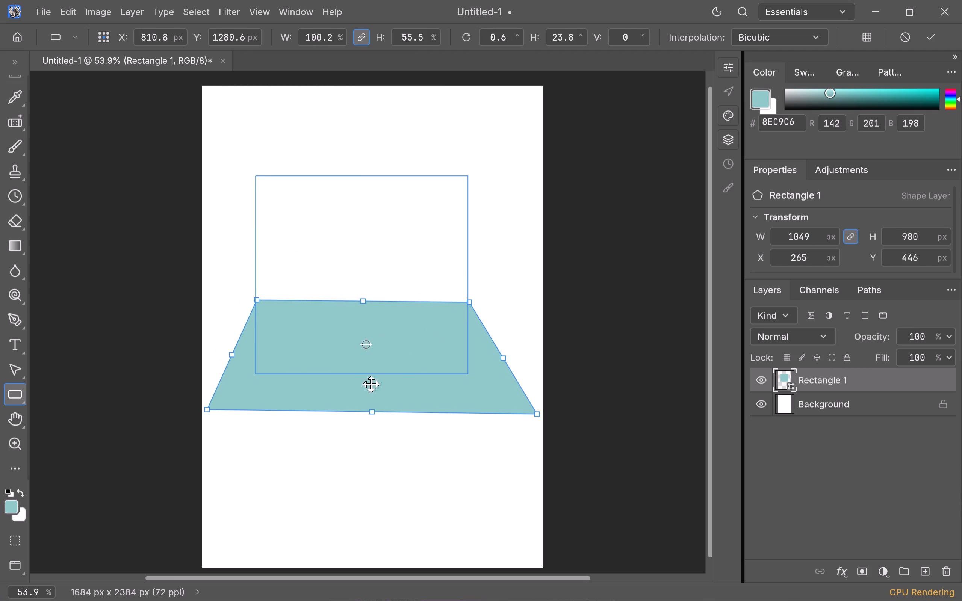
pyautogui.click(474, 302)
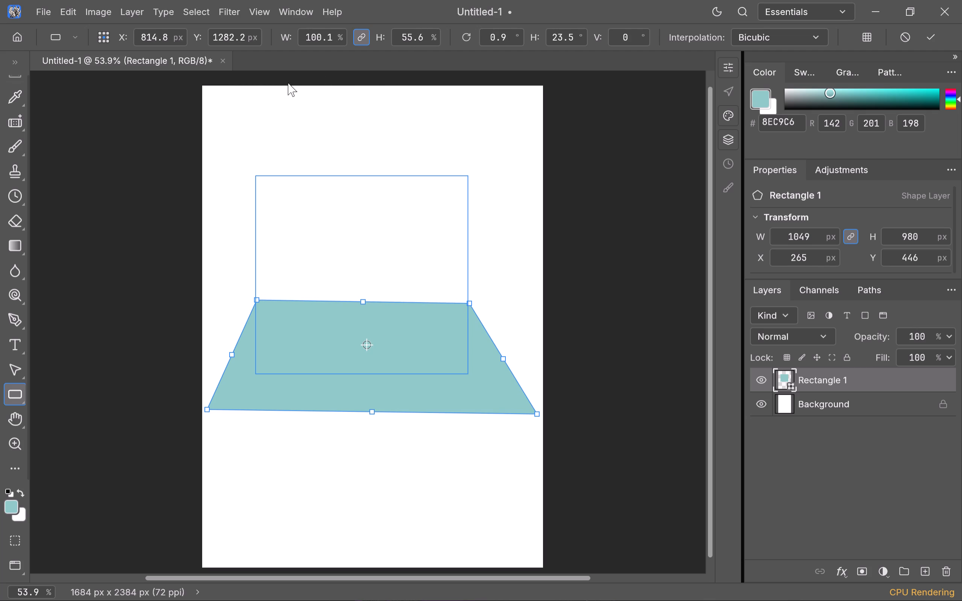
# Show the rulers and place a horizontal guide at about Y 1041 px, just above the trapezoid's top edge.
pyautogui.click(69, 15)
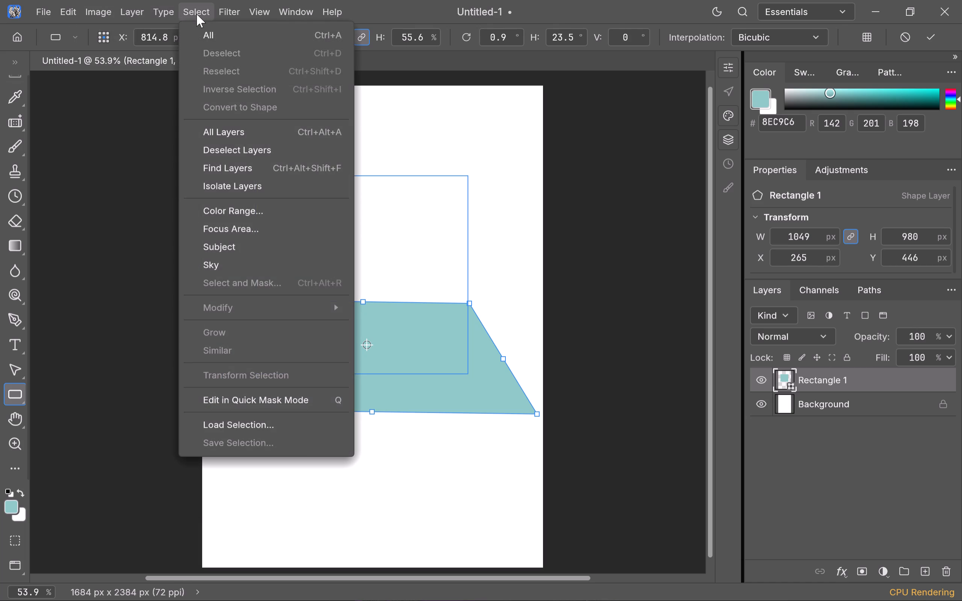
pyautogui.scroll(-2, 289, 321)
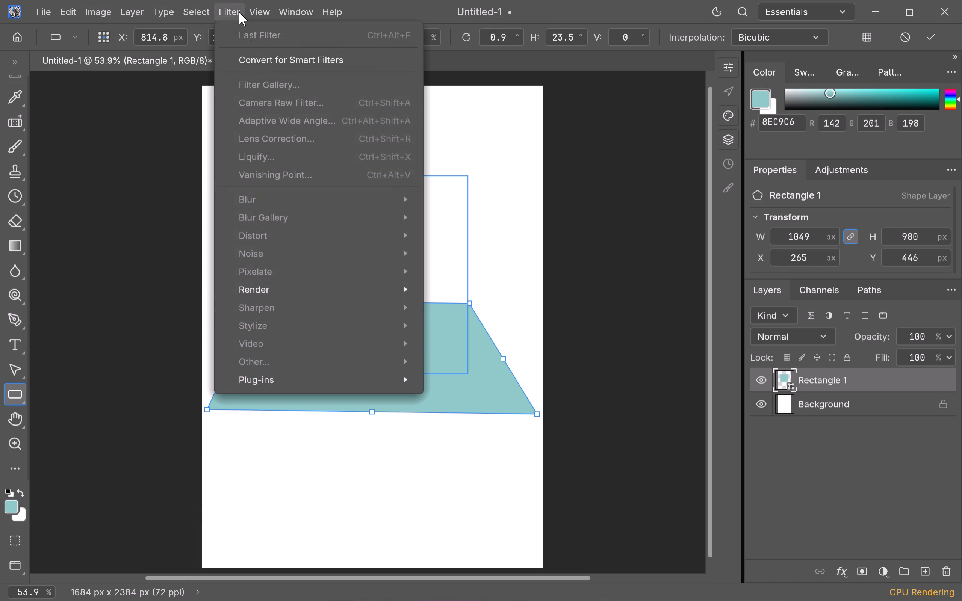
pyautogui.scroll(-3, 339, 228)
pyautogui.scroll(-2, 303, 279)
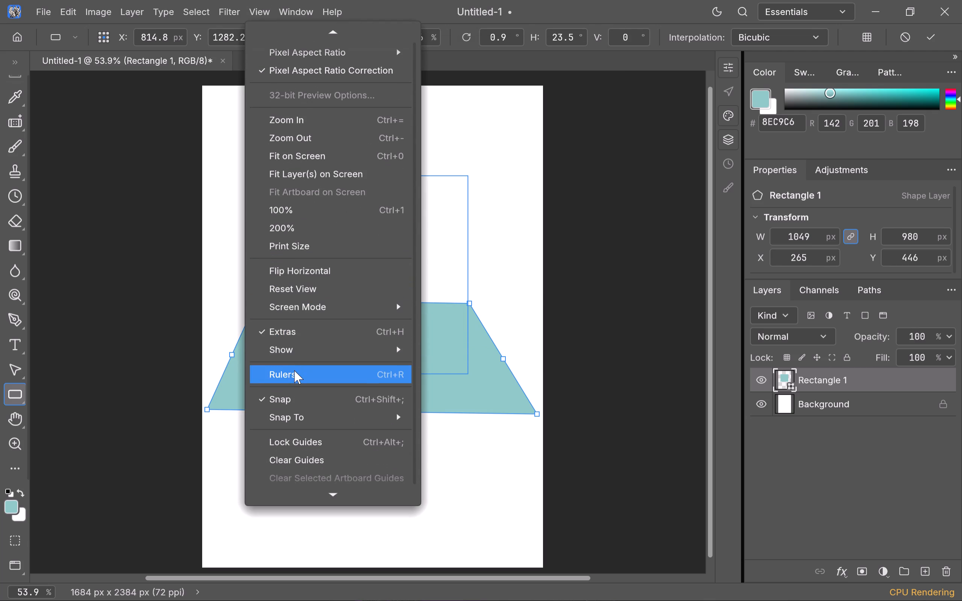
pyautogui.click(294, 371)
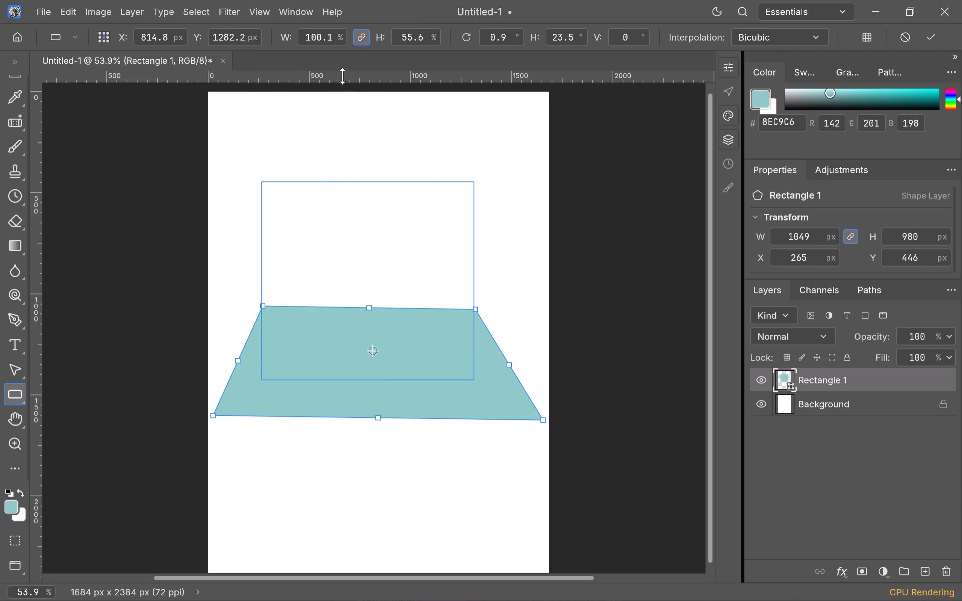
pyautogui.moveTo(342, 76); pyautogui.dragTo(315, 305)
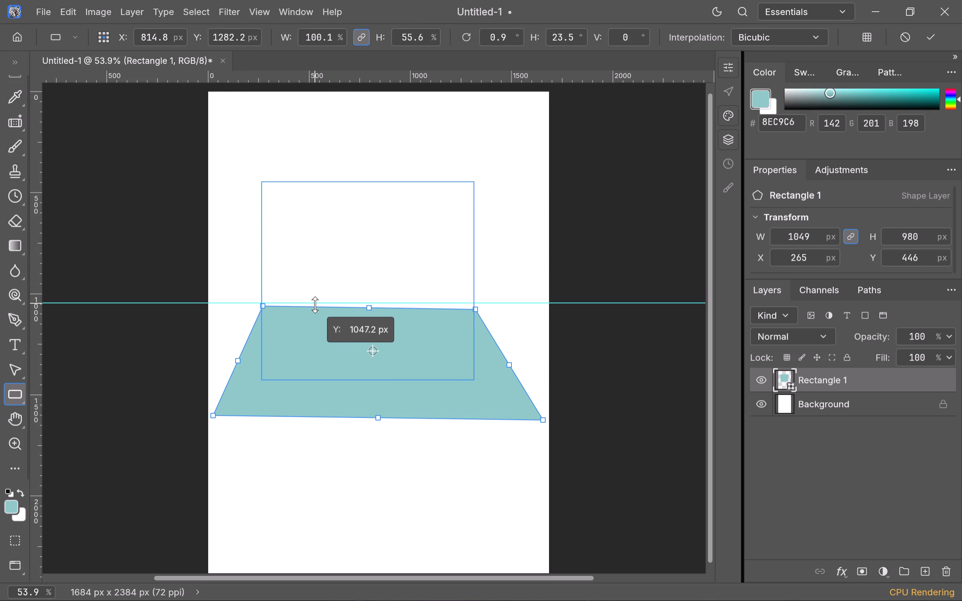
pyautogui.moveTo(315, 305); pyautogui.dragTo(318, 302)
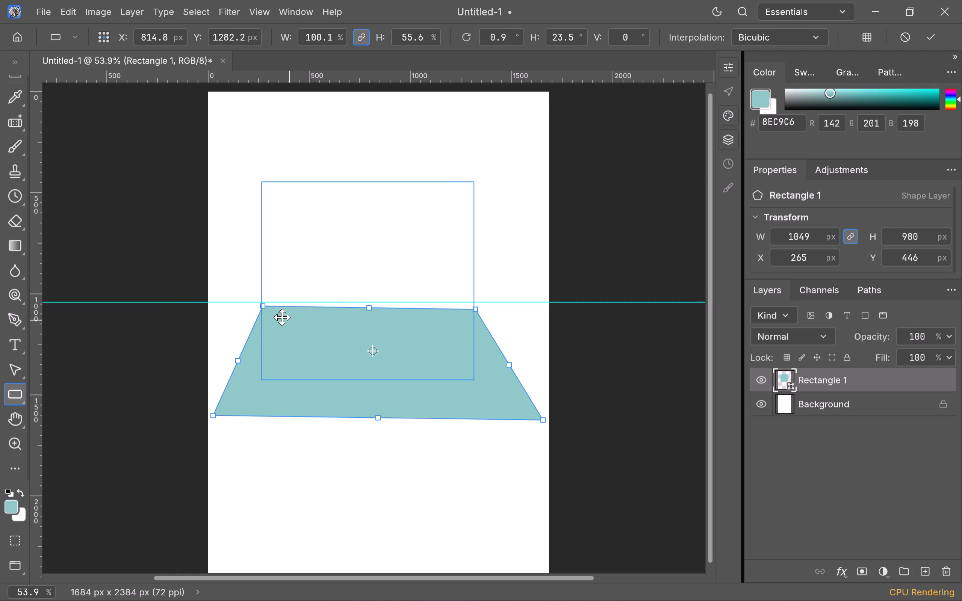
# Align the trapezoid's two top corners to the horizontal guide and apply the transform.
pyautogui.click(262, 306)
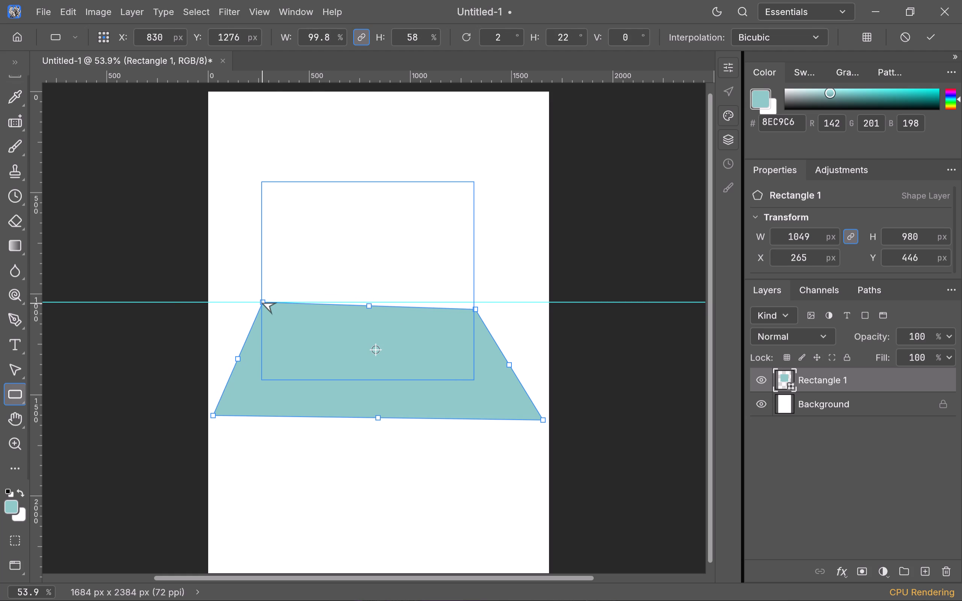
pyautogui.moveTo(478, 308); pyautogui.dragTo(478, 305)
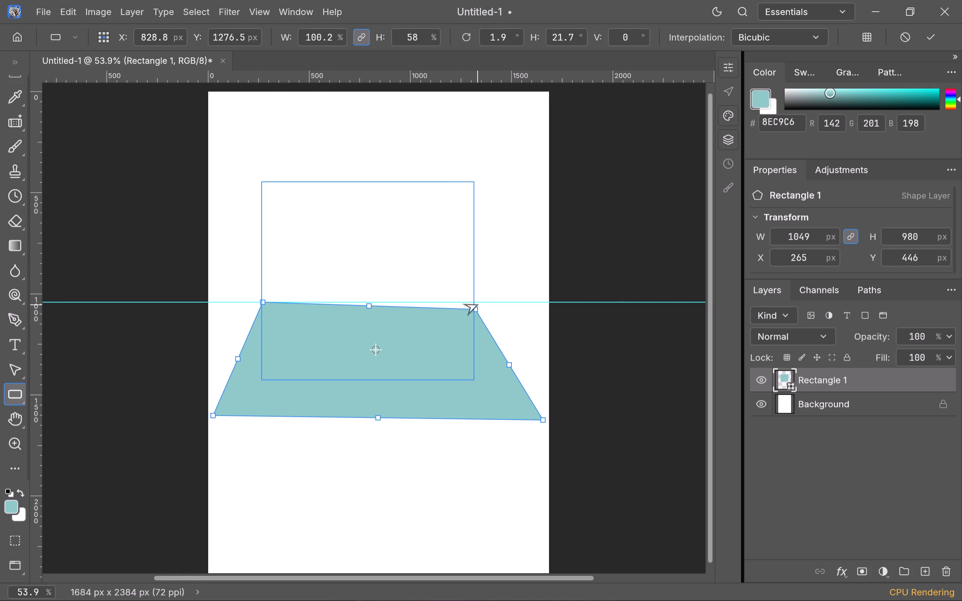
pyautogui.moveTo(478, 305); pyautogui.dragTo(478, 301)
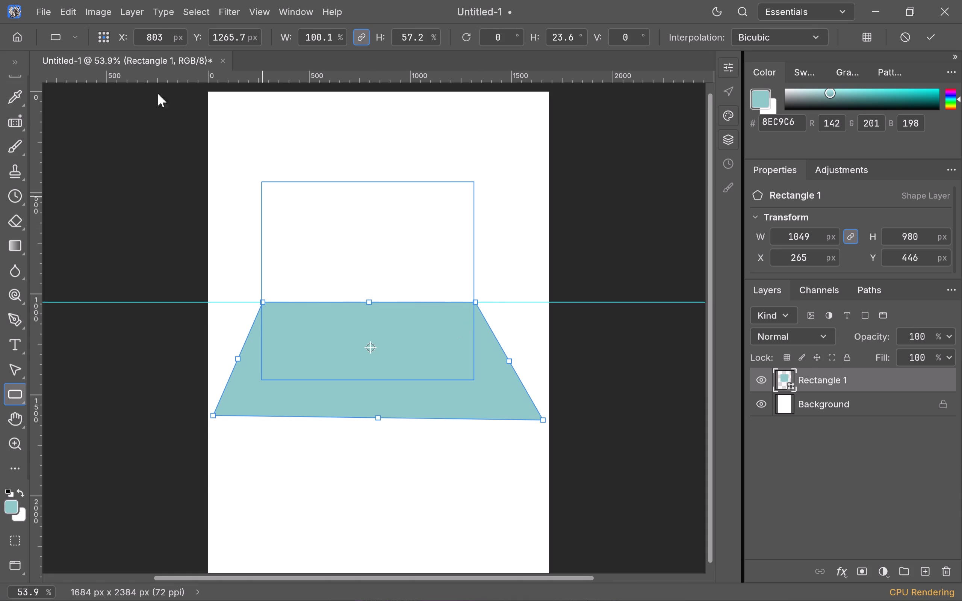
pyautogui.click(349, 187)
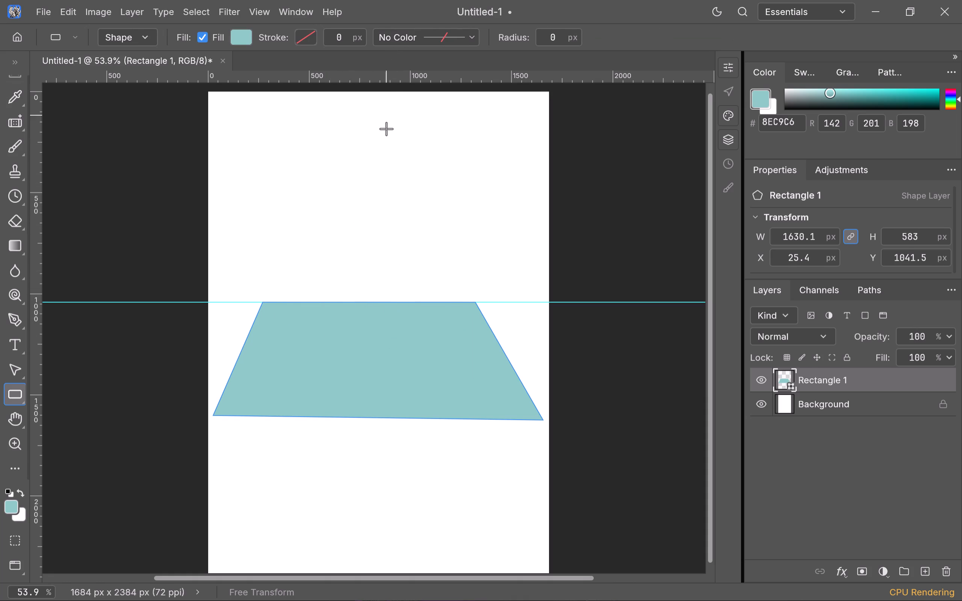
# Place a second horizontal guide at about Y 1680 px, just below the trapezoid's bottom edge.
pyautogui.moveTo(286, 77); pyautogui.dragTo(282, 333)
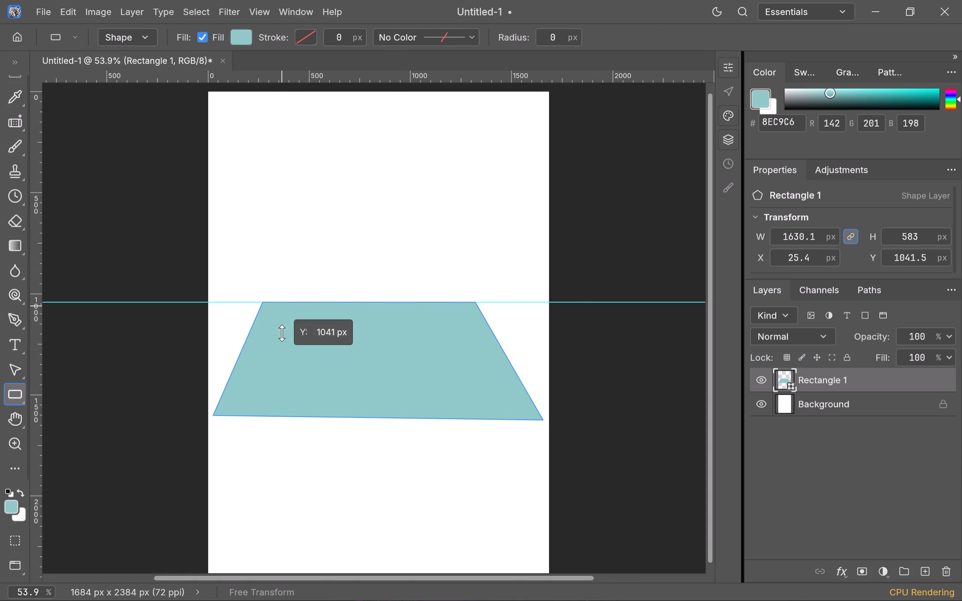
pyautogui.moveTo(282, 333); pyautogui.dragTo(289, 432)
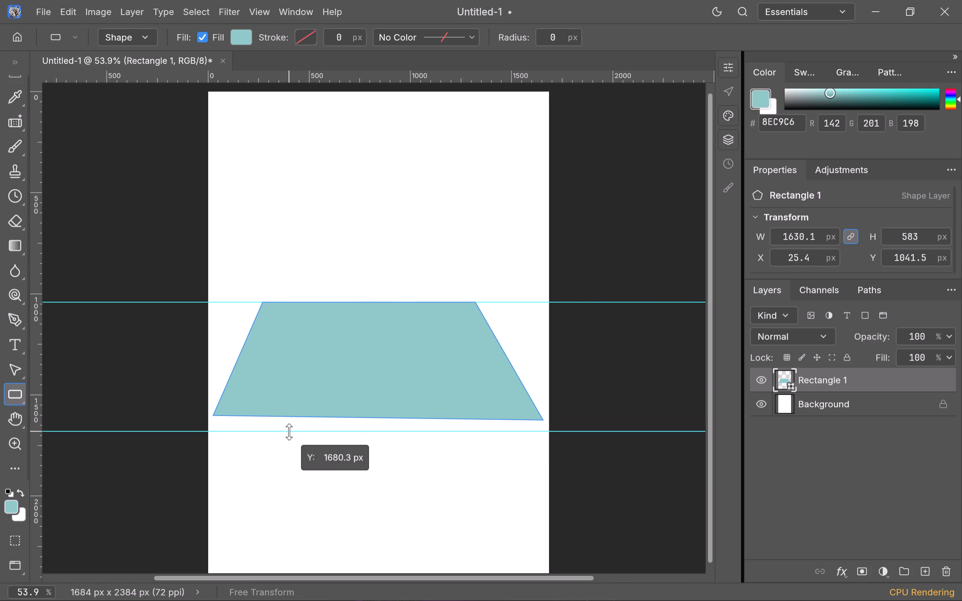
pyautogui.moveTo(289, 432); pyautogui.dragTo(288, 431)
pyautogui.click(292, 390)
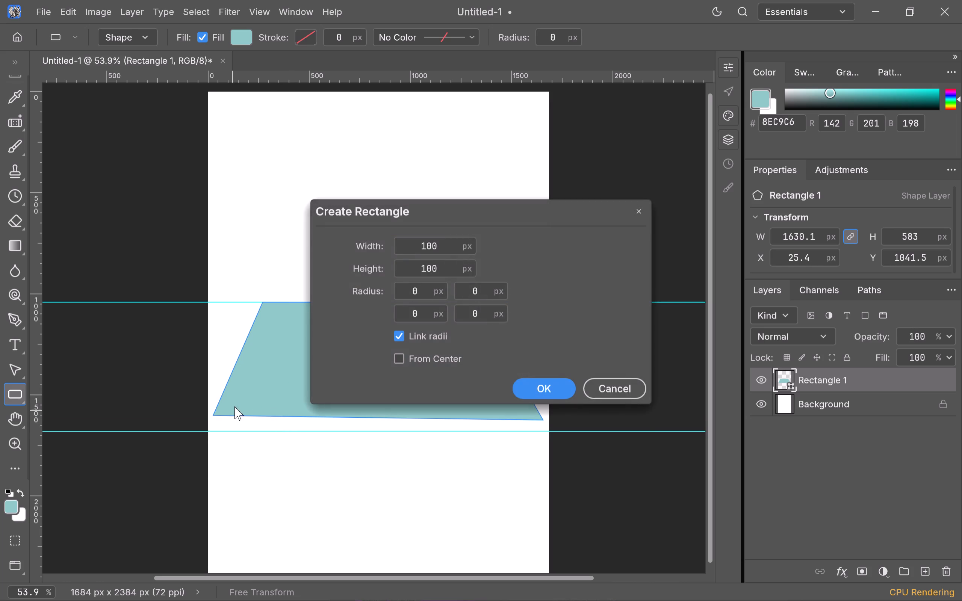
pyautogui.click(639, 213)
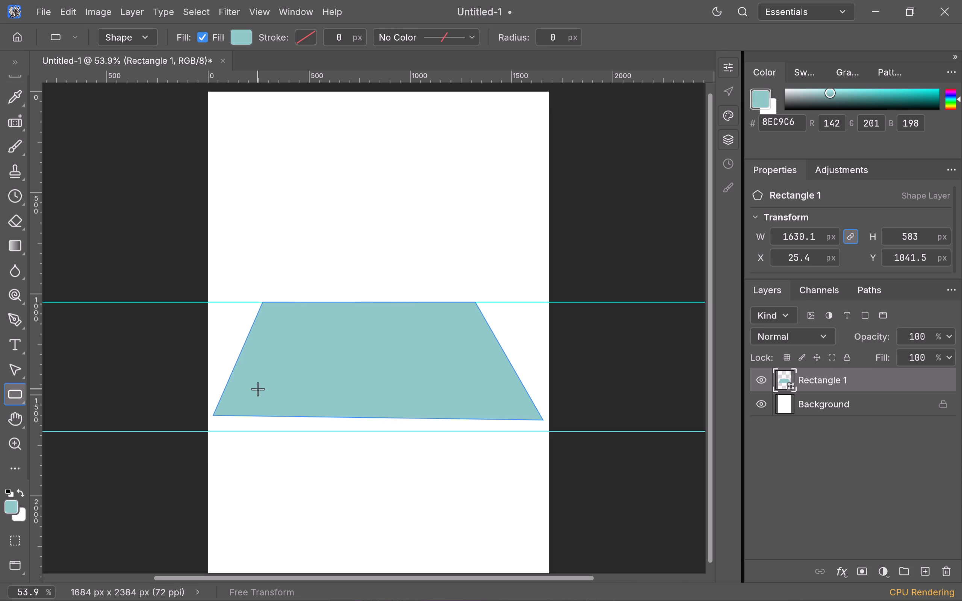
# Distort the trapezoid's two bottom corners down to the lower horizontal guide and outward to the page's side edges.
pyautogui.hotkey('ctrl', 't')
pyautogui.moveTo(212, 417); pyautogui.dragTo(210, 426)
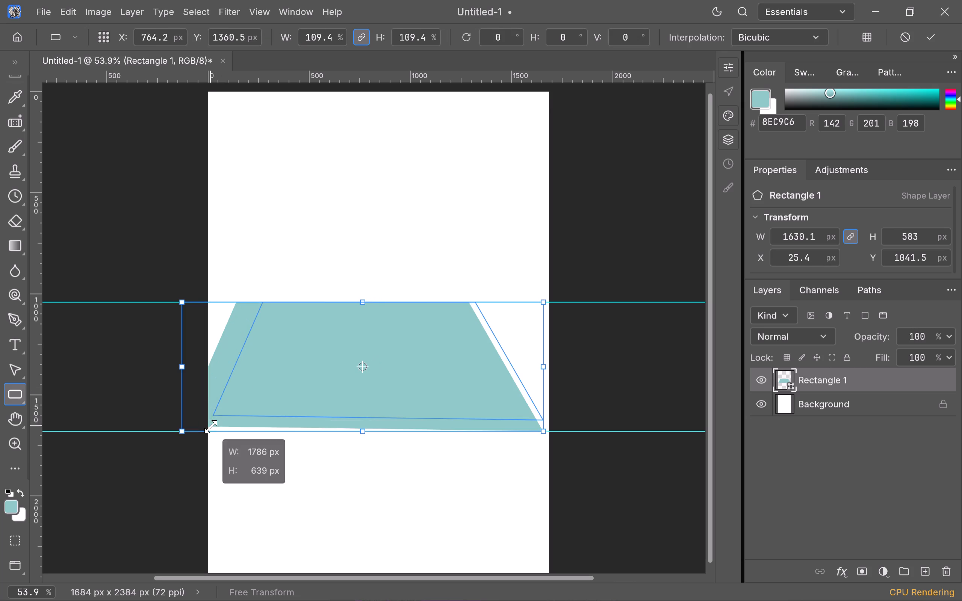
pyautogui.moveTo(210, 426); pyautogui.dragTo(223, 418)
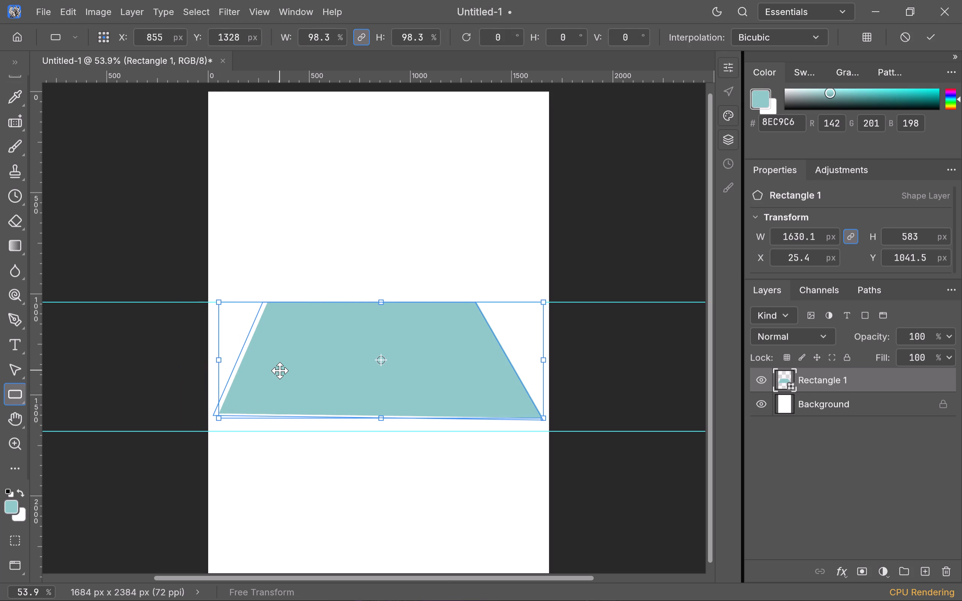
pyautogui.rightClick(280, 370)
pyautogui.click(315, 409)
pyautogui.moveTo(220, 418); pyautogui.dragTo(207, 435)
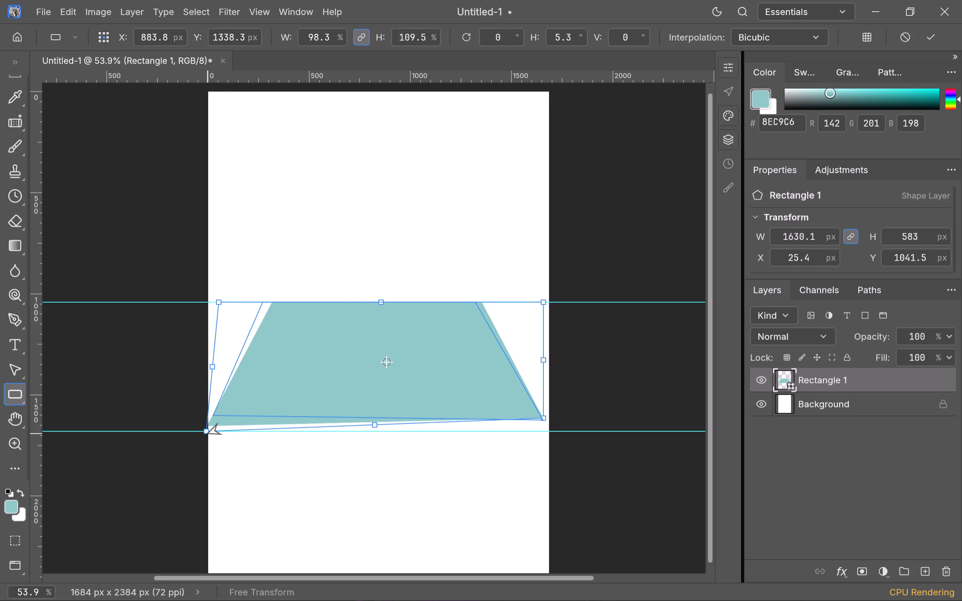
pyautogui.moveTo(207, 435); pyautogui.dragTo(215, 415)
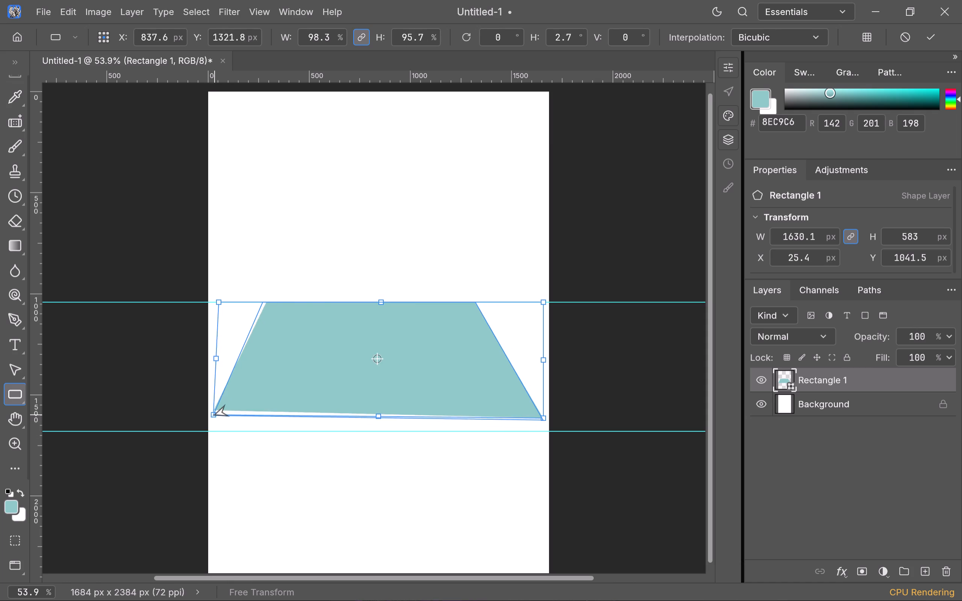
pyautogui.moveTo(215, 415); pyautogui.dragTo(213, 438)
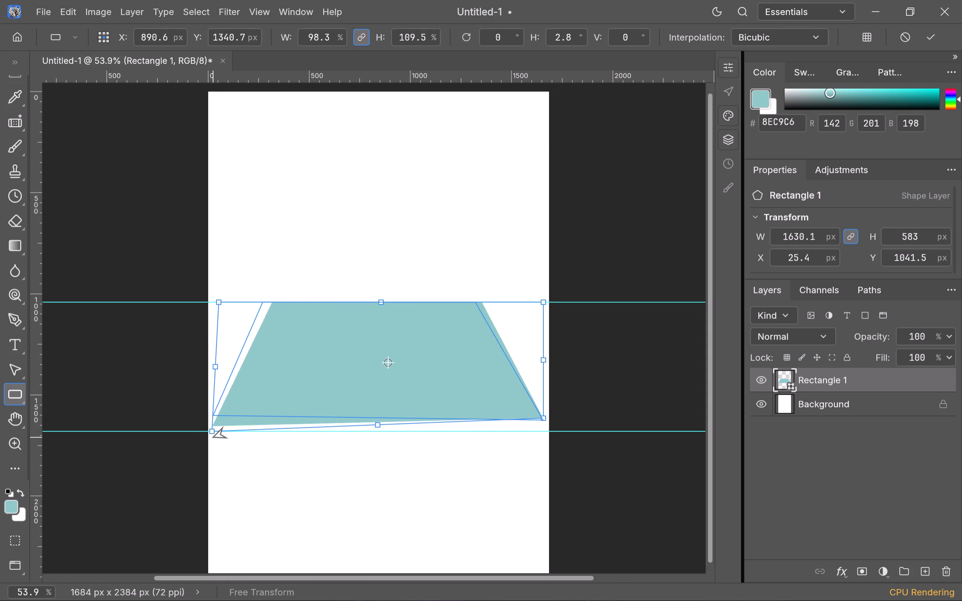
pyautogui.moveTo(213, 438); pyautogui.dragTo(209, 437)
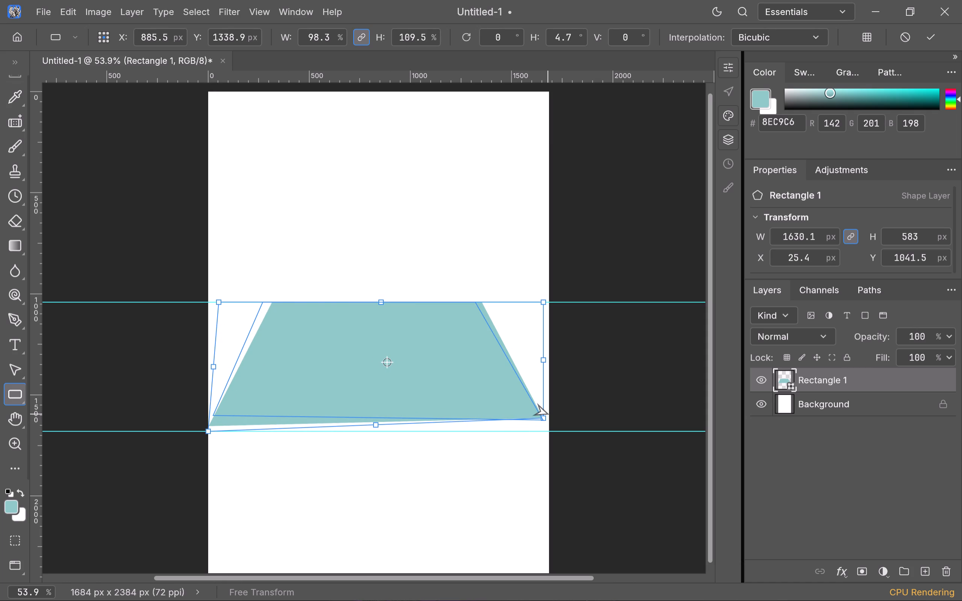
pyautogui.moveTo(547, 422); pyautogui.dragTo(555, 432)
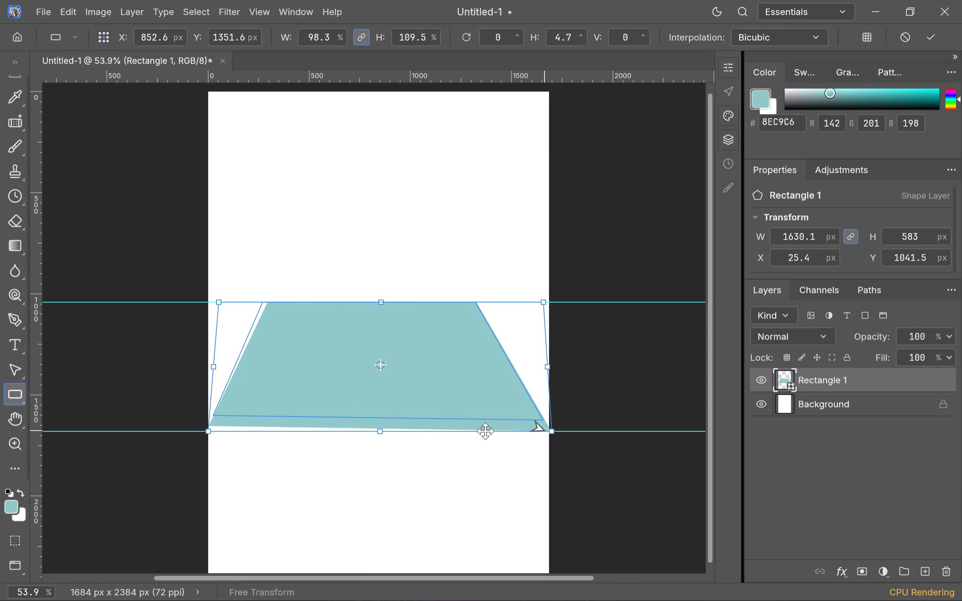
# Refine the trapezoid's bottom-left corner so it meets the lower guide at the page's left edge, and apply the transform.
pyautogui.keyDown('alt'); pyautogui.scroll(4, 234, 429); pyautogui.keyUp('alt')
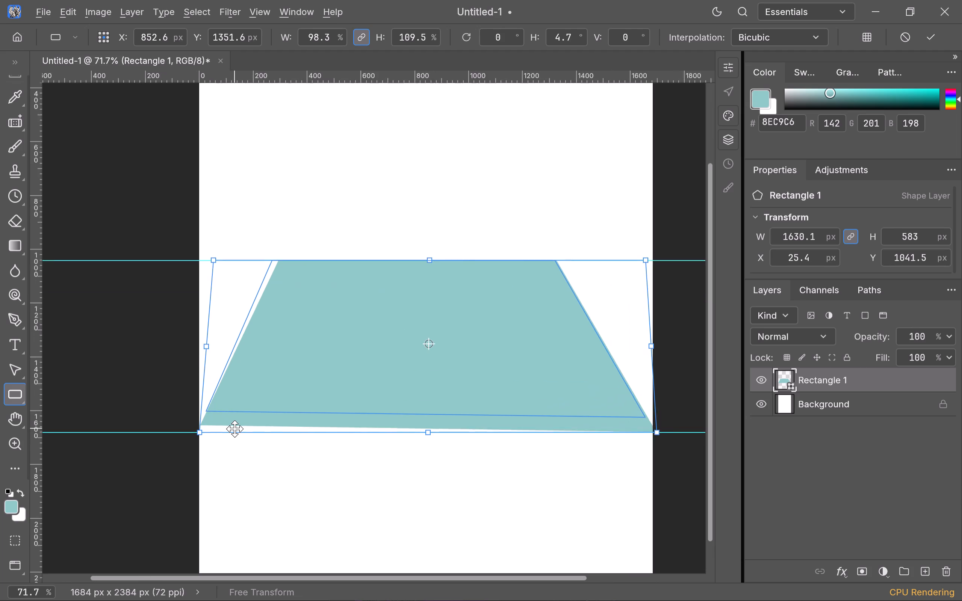
pyautogui.keyDown('alt'); pyautogui.scroll(5, 234, 429); pyautogui.keyUp('alt')
pyautogui.moveTo(167, 438); pyautogui.dragTo(176, 449)
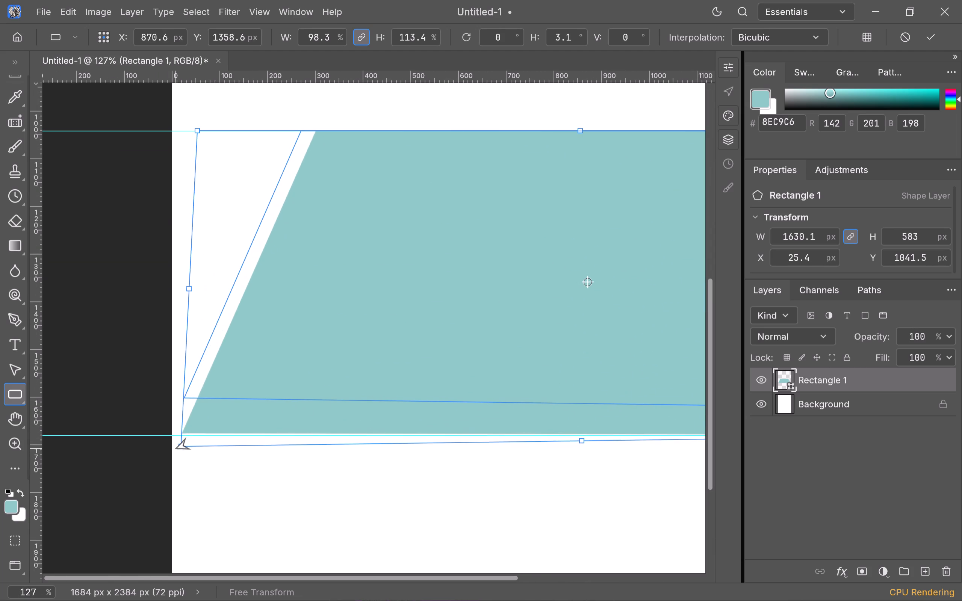
pyautogui.moveTo(176, 449); pyautogui.dragTo(166, 453)
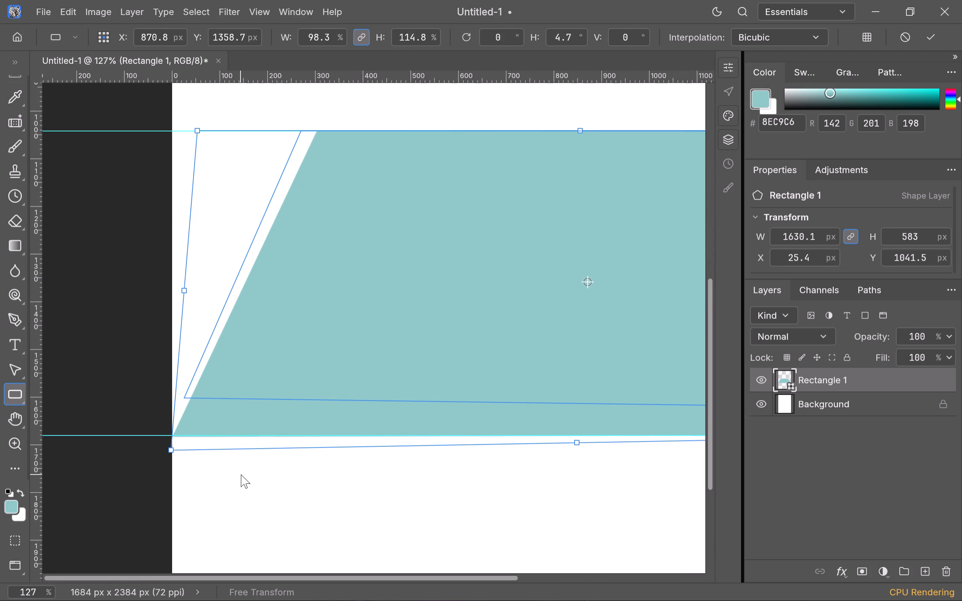
pyautogui.scroll(-3, 244, 476)
pyautogui.keyDown('alt'); pyautogui.scroll(-10, 289, 429); pyautogui.keyUp('alt')
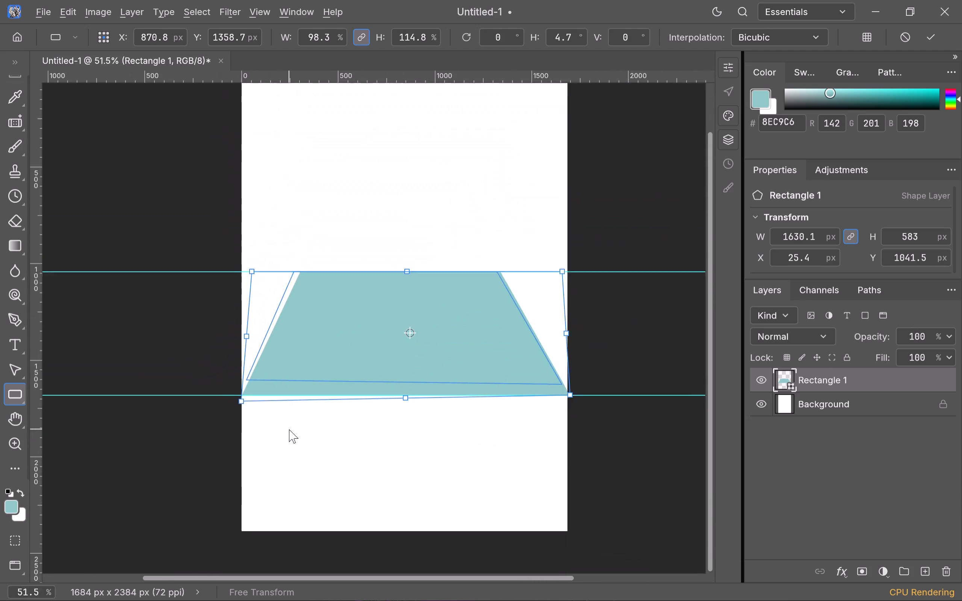
pyautogui.click(291, 423)
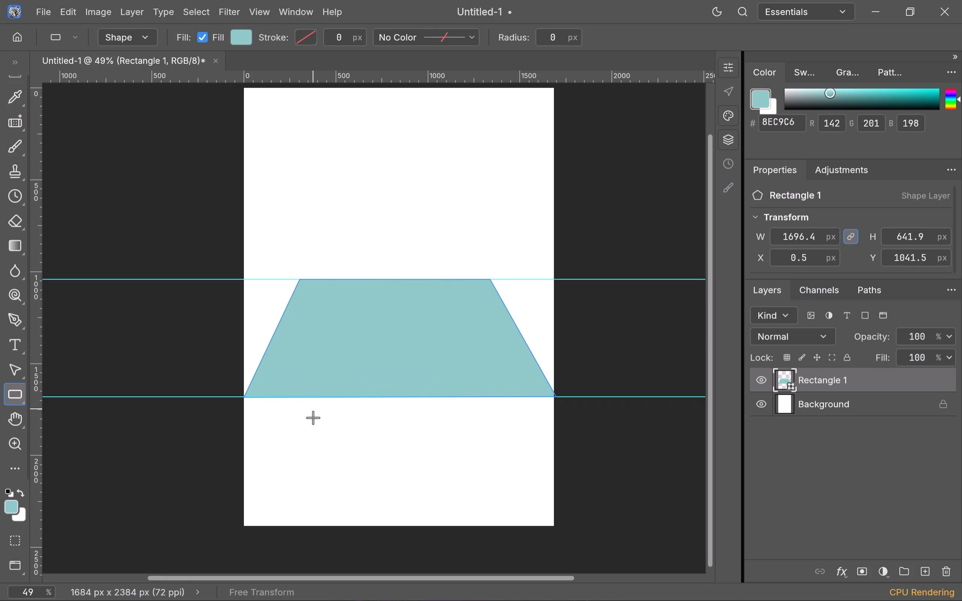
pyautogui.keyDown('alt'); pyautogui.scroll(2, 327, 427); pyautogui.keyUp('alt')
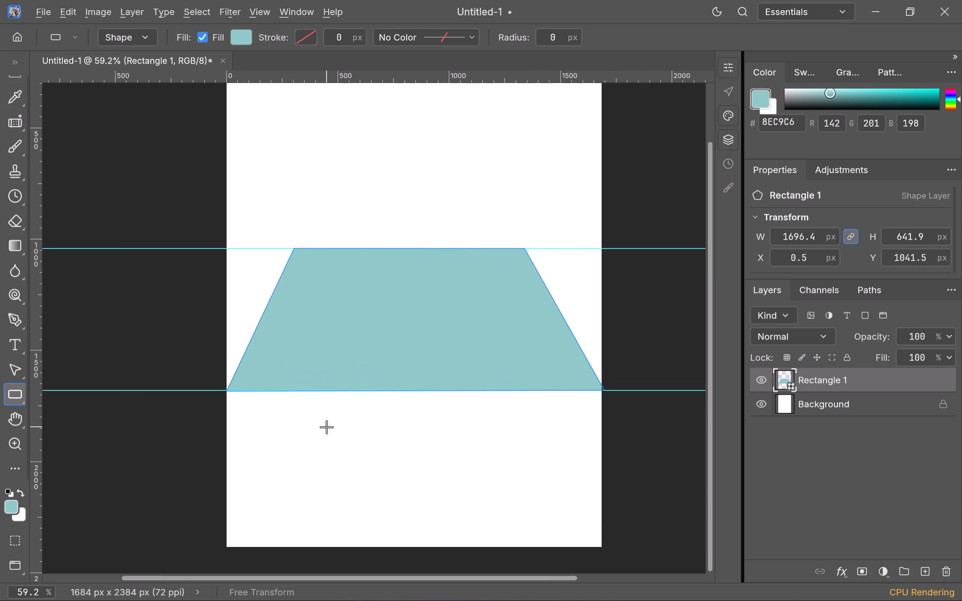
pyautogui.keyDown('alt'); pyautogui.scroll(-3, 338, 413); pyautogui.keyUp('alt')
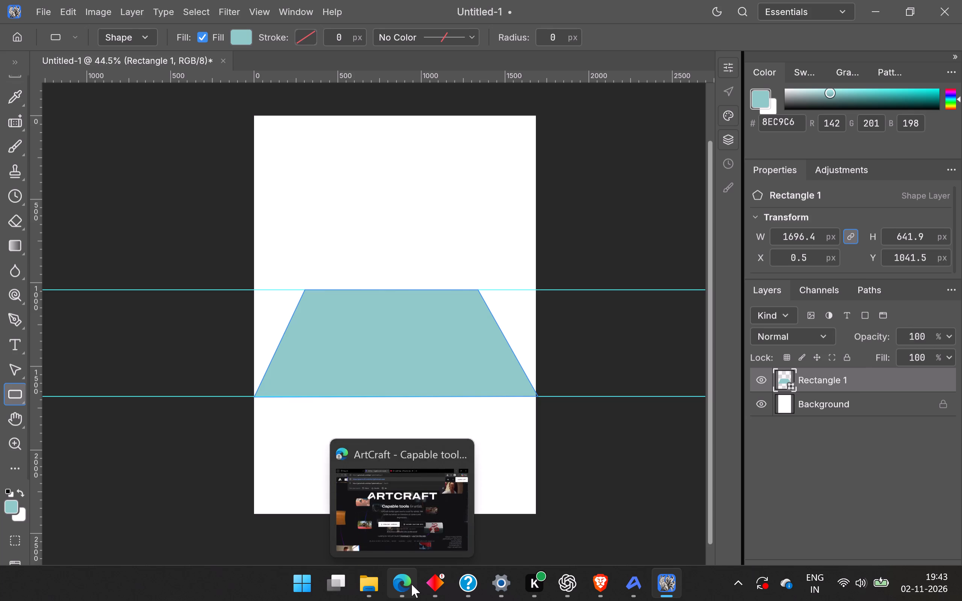
# Switch to the Edge browser window with the ArtCraft website.
pyautogui.click(411, 584)
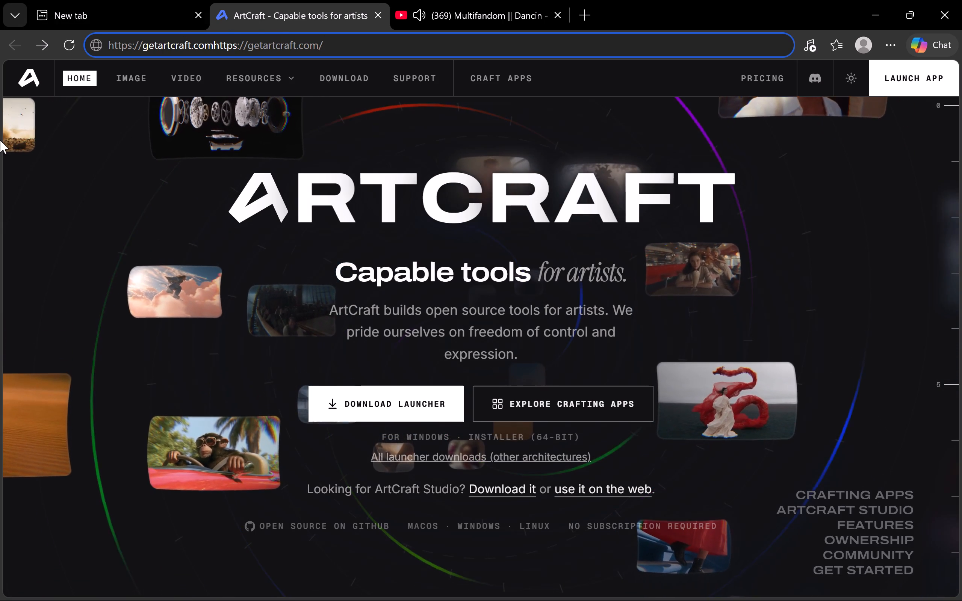
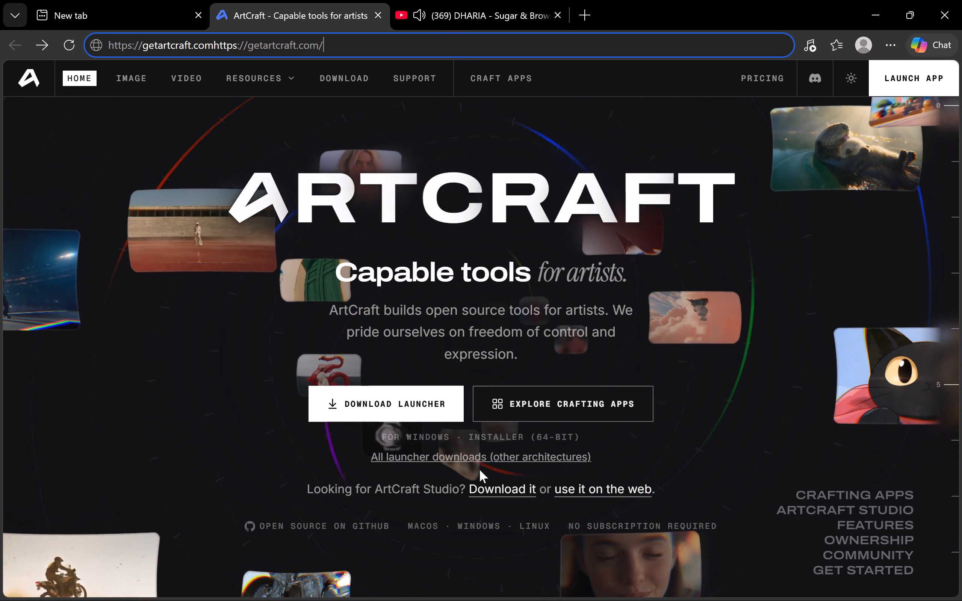
# Play the recommended "Golden Brown - The Stranglers | Best part looped" video in the YouTube tab and skip its ad.
pyautogui.click(516, 9)
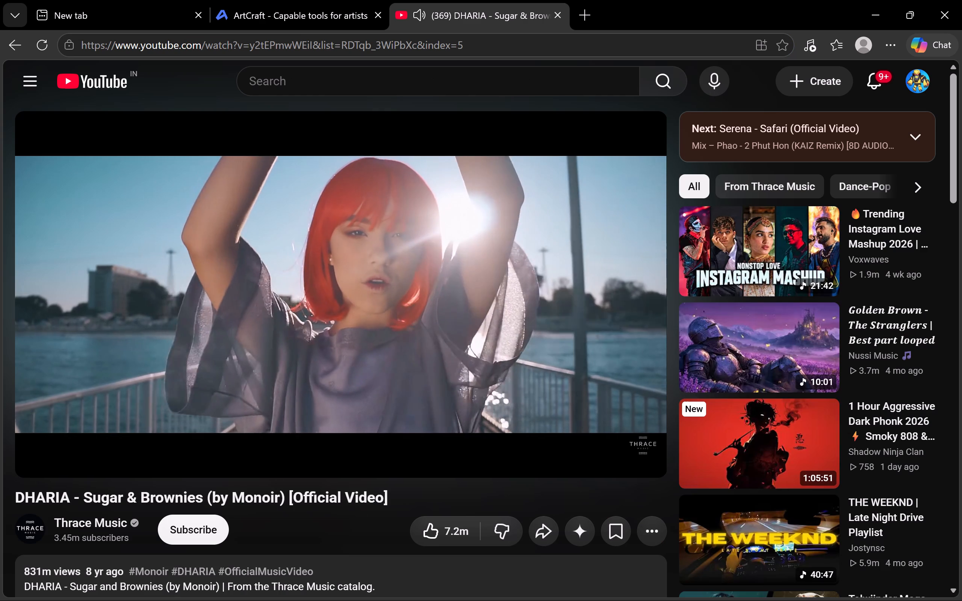
pyautogui.scroll(-2, 432, 283)
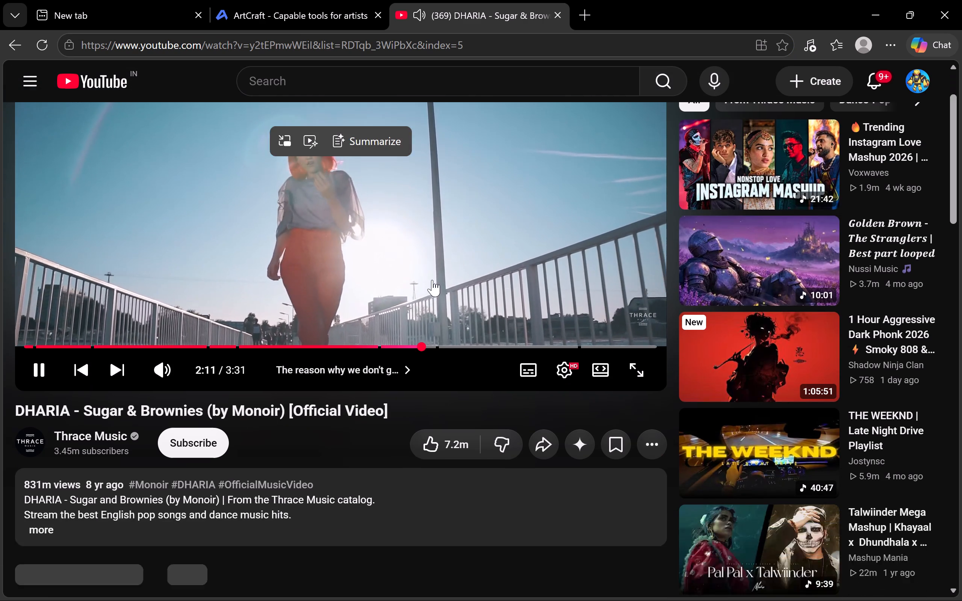
pyautogui.scroll(-6, 432, 288)
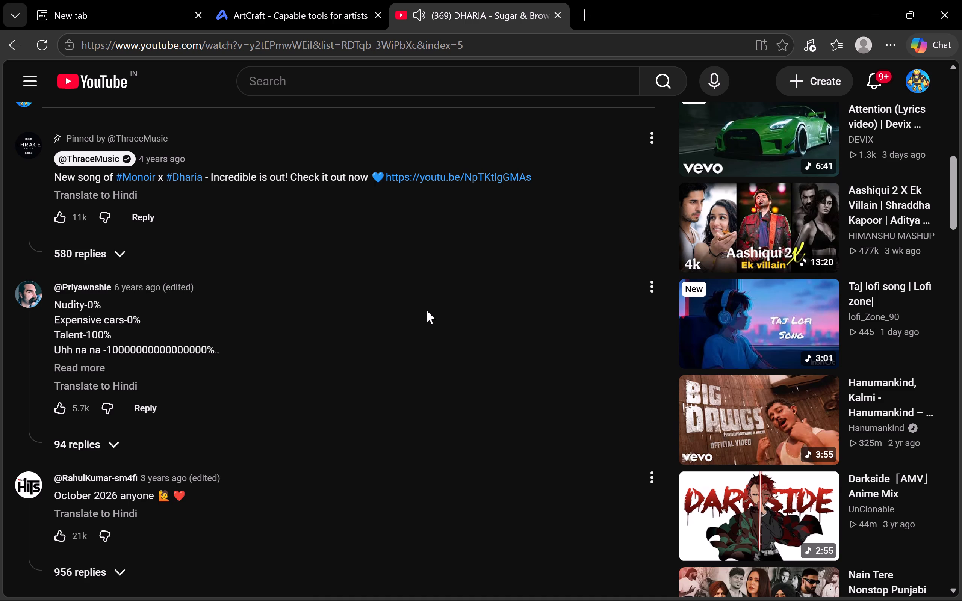
pyautogui.scroll(12, 427, 310)
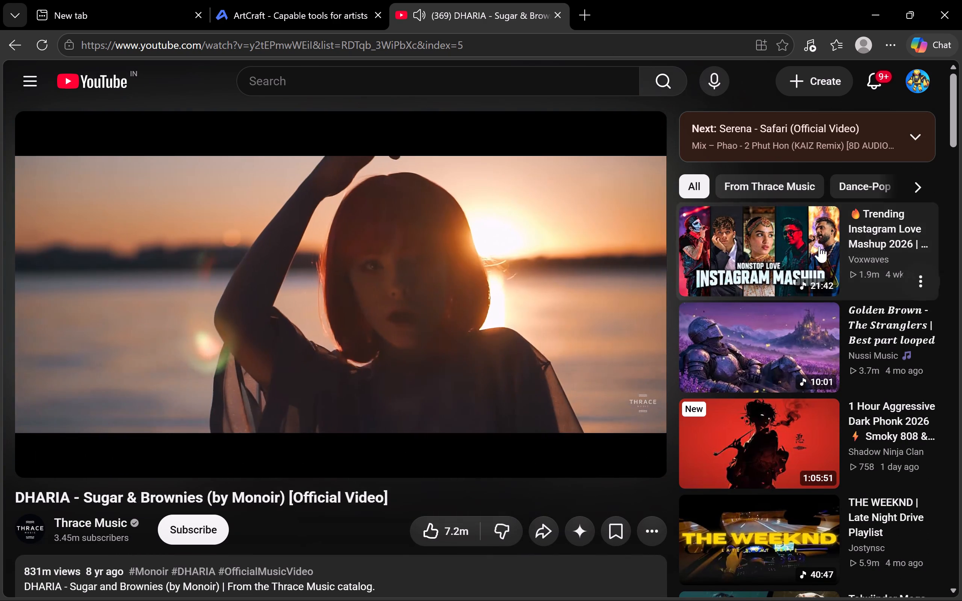
pyautogui.scroll(-2, 767, 277)
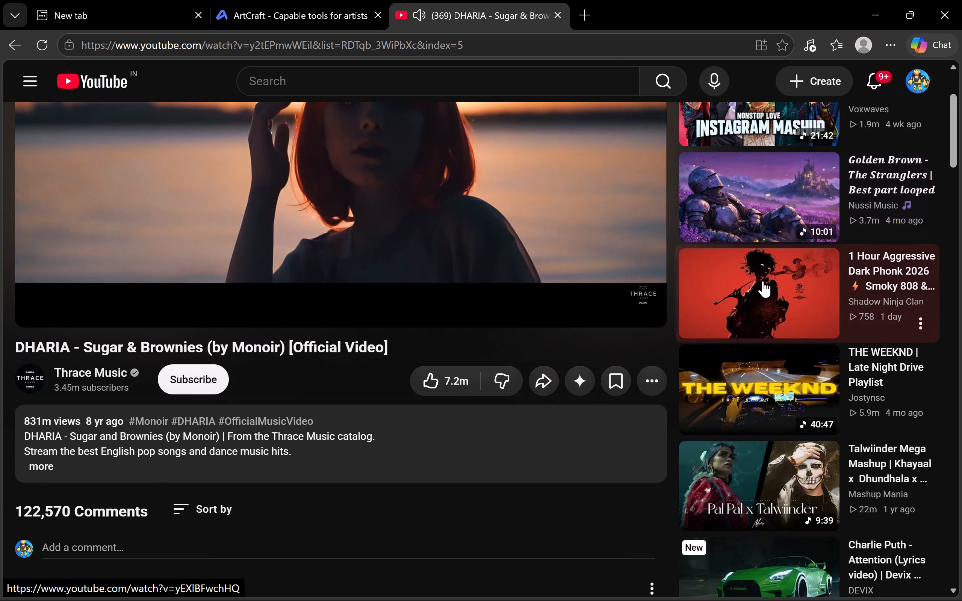
pyautogui.scroll(1, 763, 281)
pyautogui.click(766, 267)
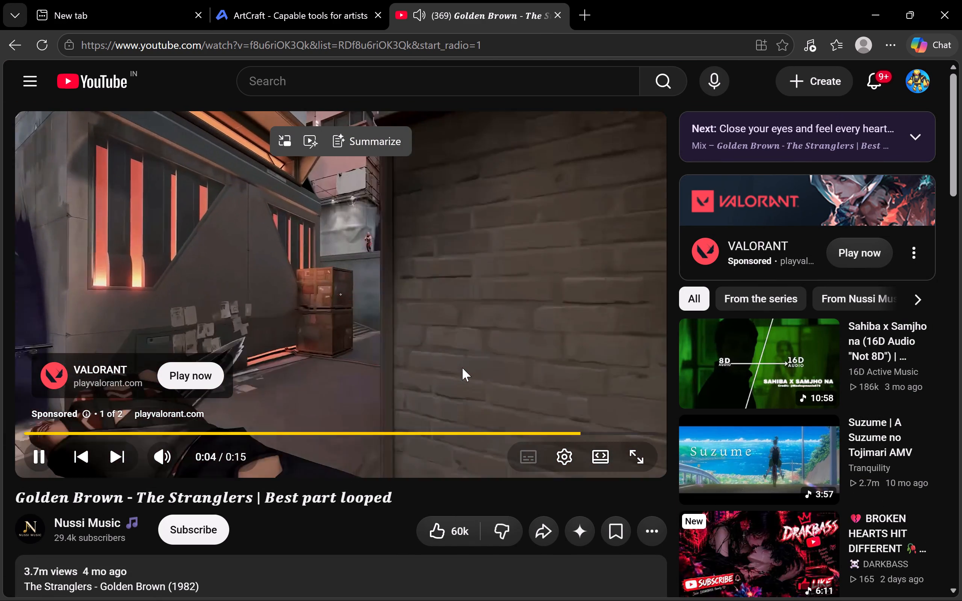
pyautogui.click(635, 407)
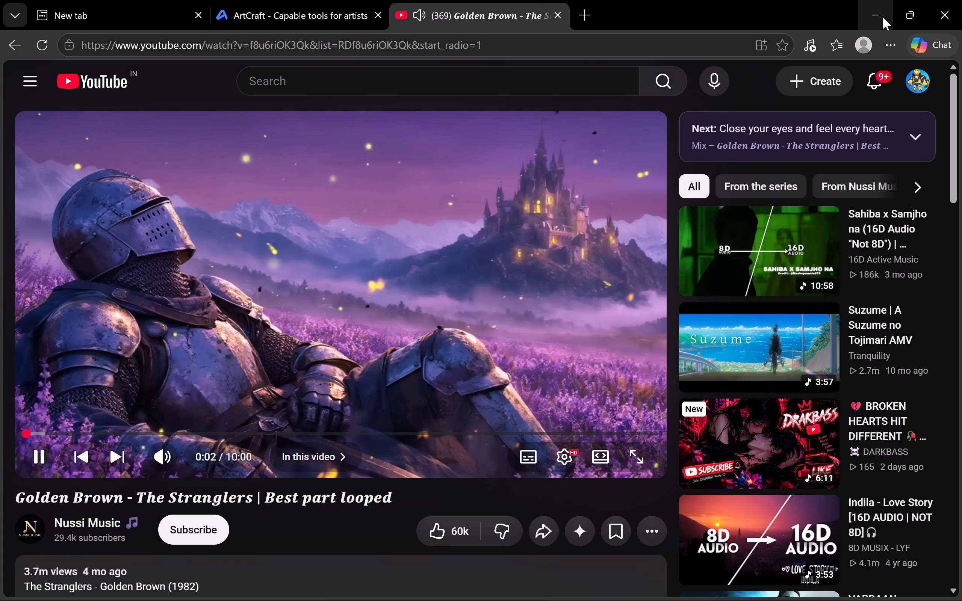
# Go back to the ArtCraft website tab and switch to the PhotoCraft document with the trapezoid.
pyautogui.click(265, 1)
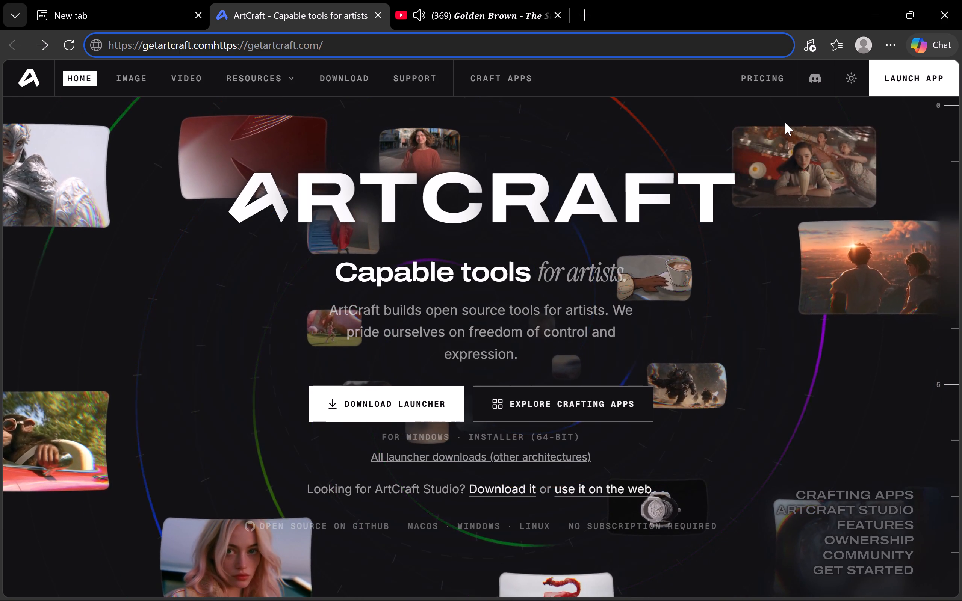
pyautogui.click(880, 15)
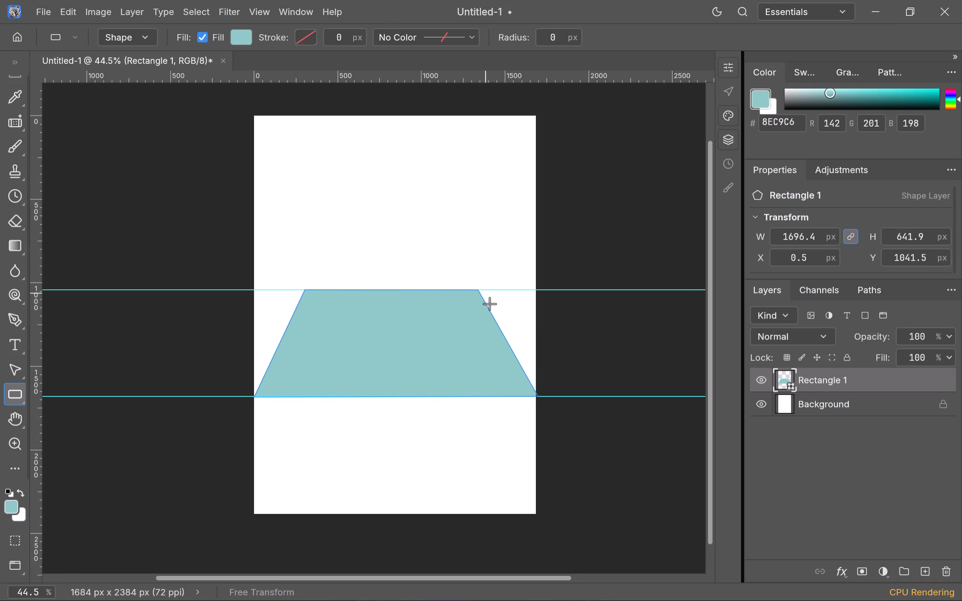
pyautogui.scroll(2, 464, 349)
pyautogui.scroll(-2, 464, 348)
pyautogui.click(395, 581)
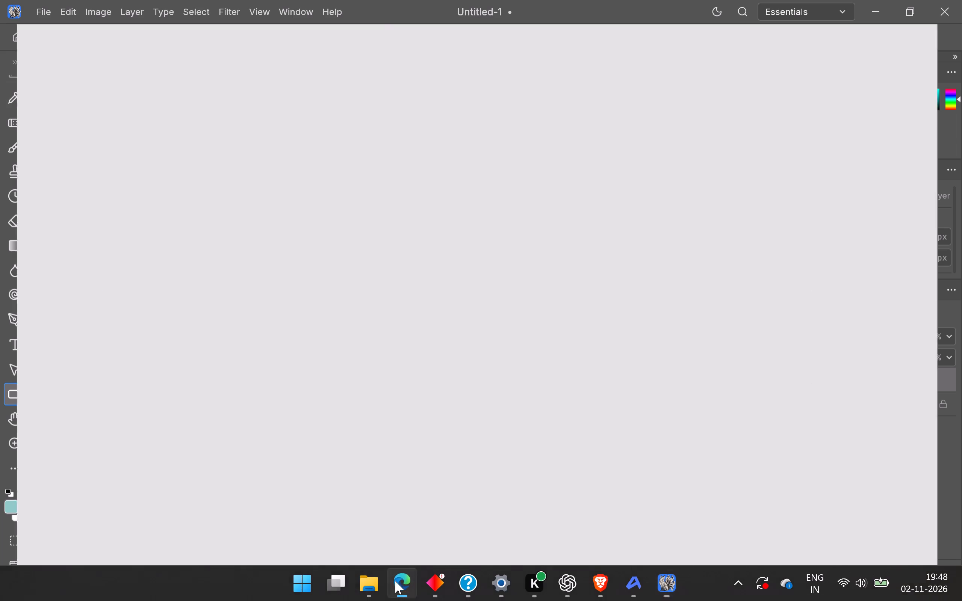
pyautogui.click(578, 11)
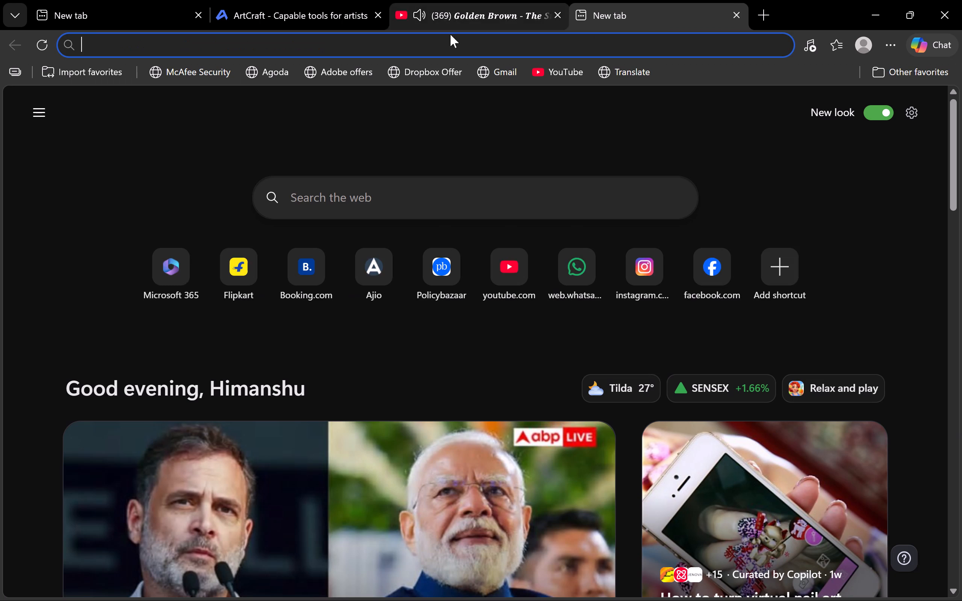
pyautogui.click(428, 44)
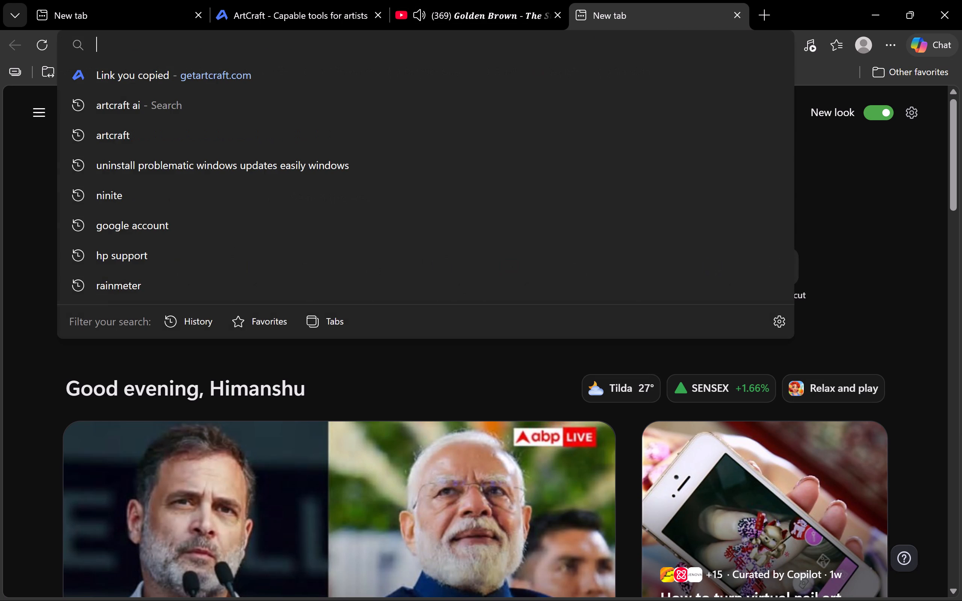
pyautogui.press('s')
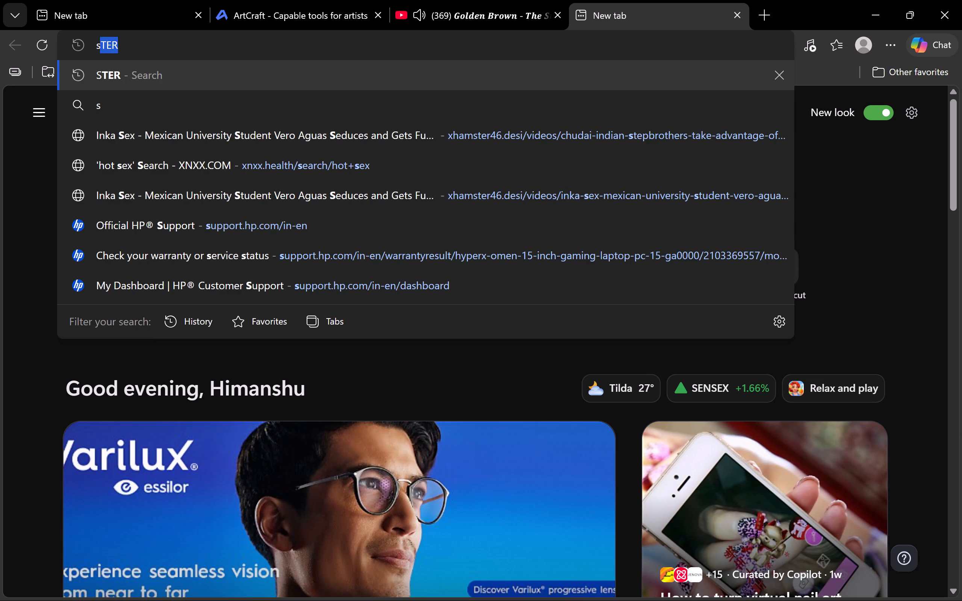
pyautogui.write('yte')
pyautogui.press('space')
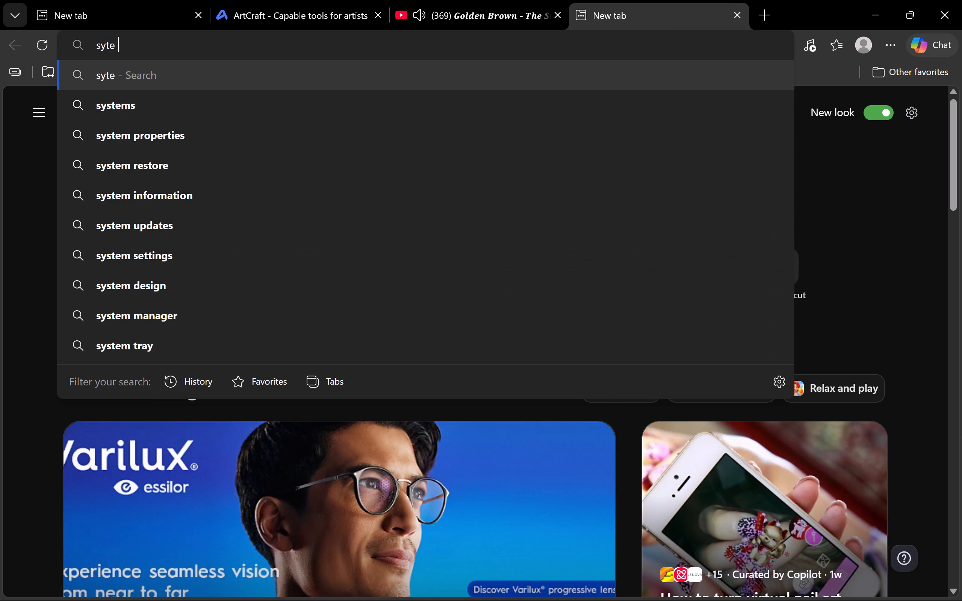
pyautogui.press('Insert')
pyautogui.press('BackSpace')
pyautogui.press('BackSpace')
pyautogui.press('BackSpace')
pyautogui.press('BackSpace')
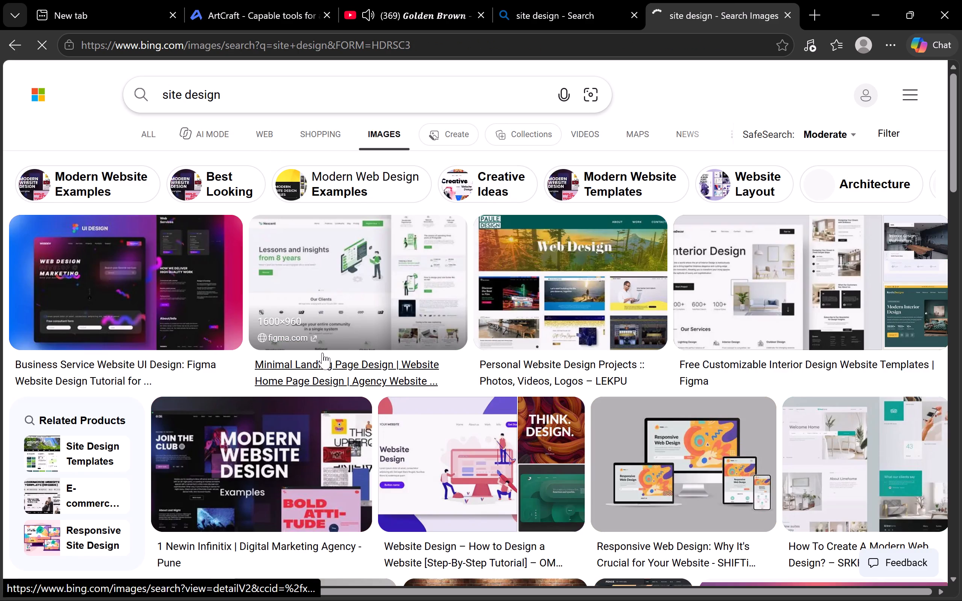
pyautogui.scroll(-3, 342, 332)
pyautogui.scroll(6, 342, 332)
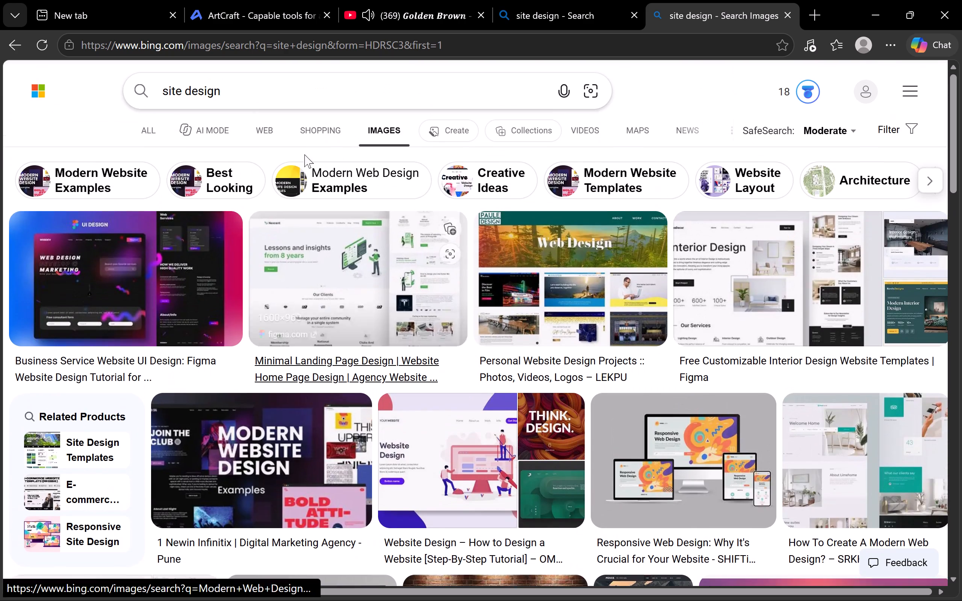
# Refine the image search to "architecture site design".
pyautogui.click(179, 94)
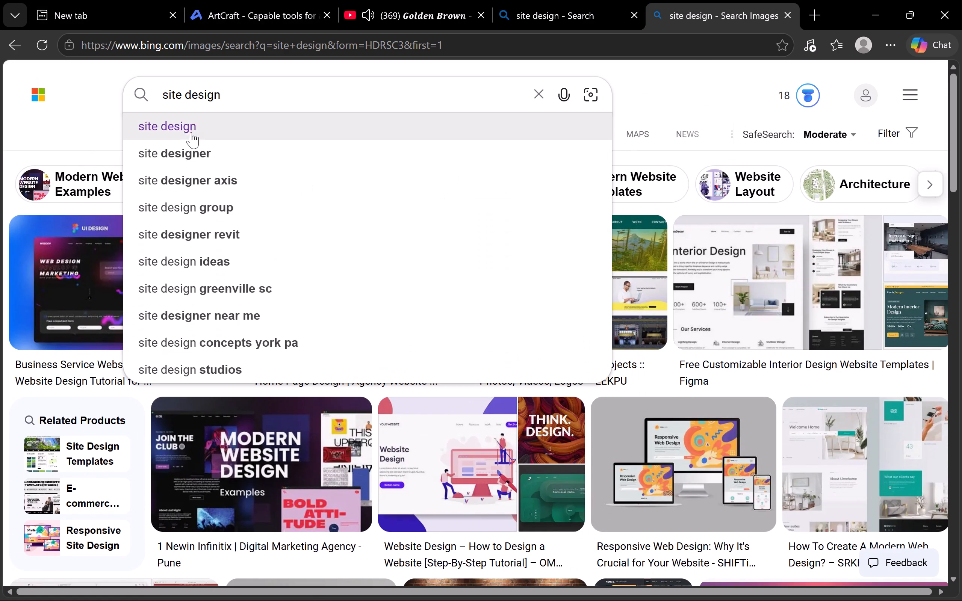
pyautogui.click(165, 99)
pyautogui.write('archi')
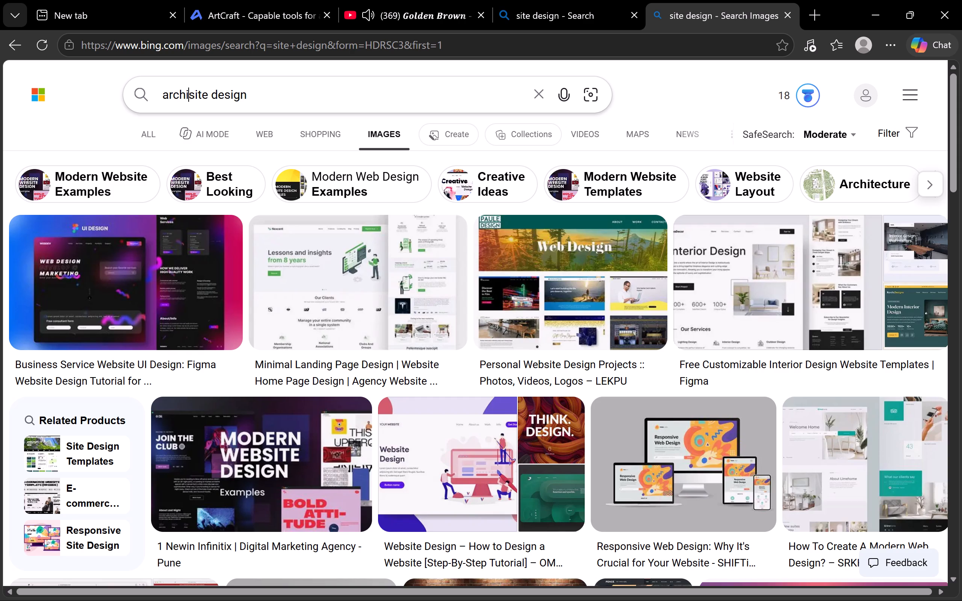
pyautogui.write('tecture')
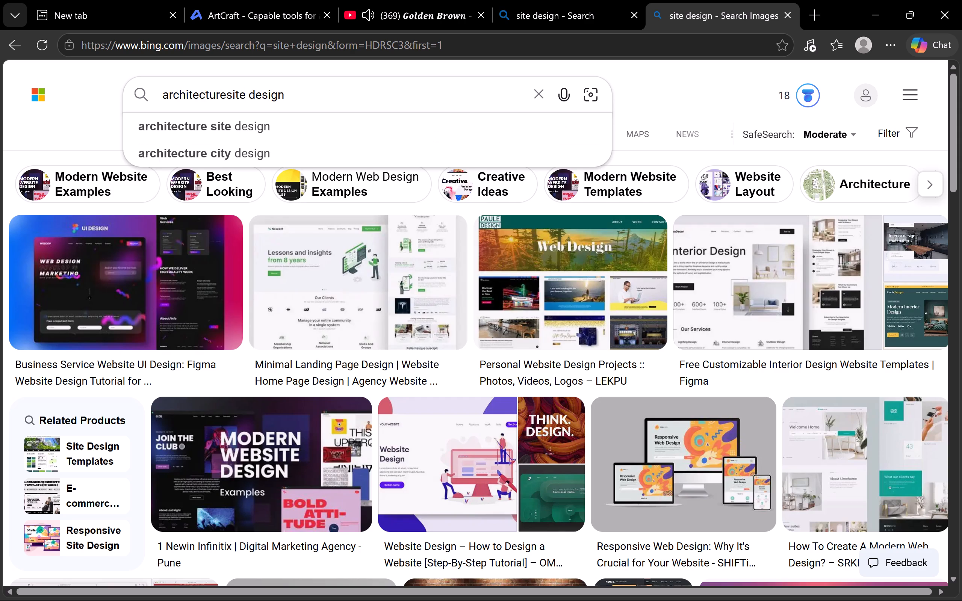
pyautogui.press('space')
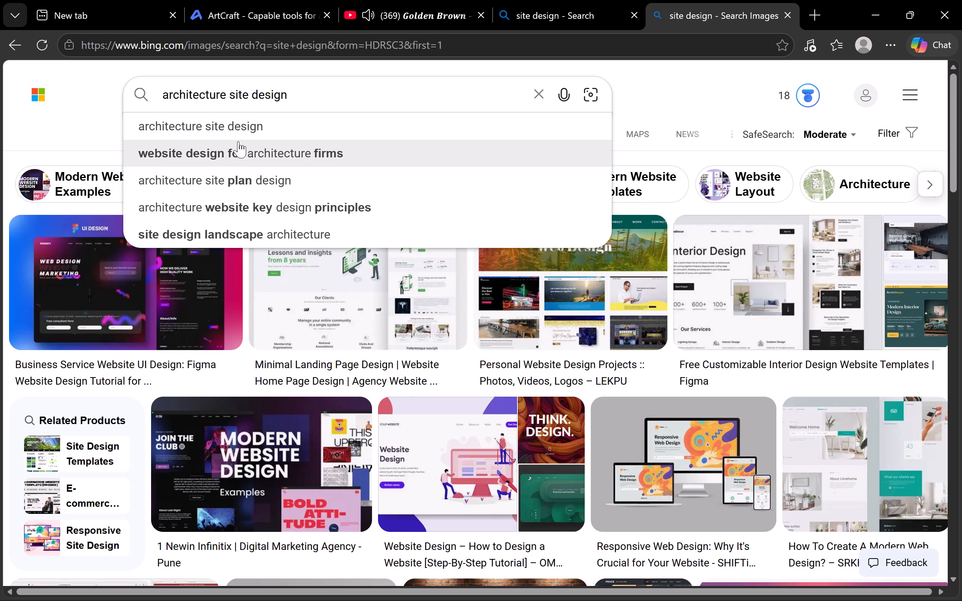
pyautogui.click(250, 125)
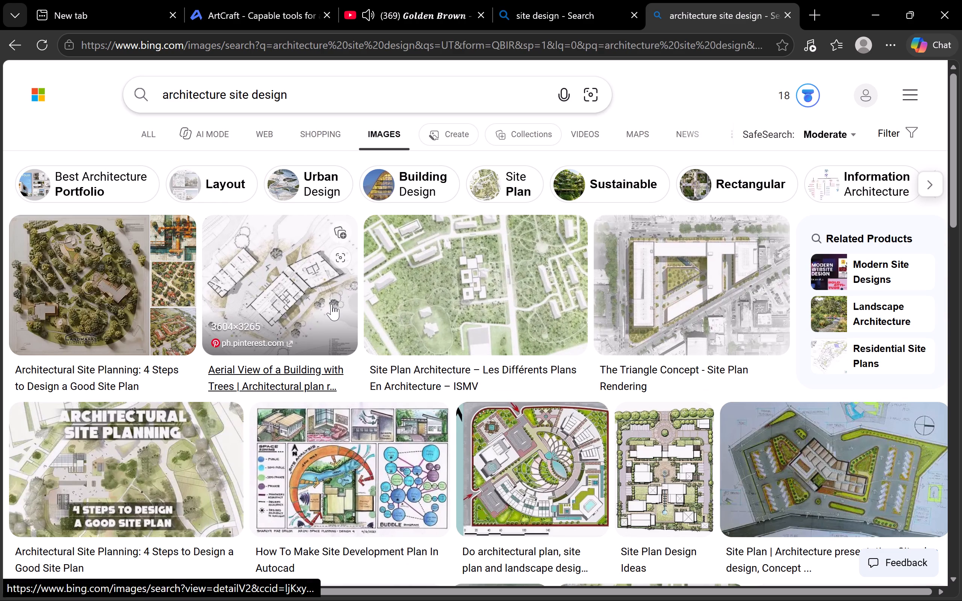
# Browse the site plan results and copy the green "Site Plan Architecture – Les Différents Plans En Architecture – ISMV" image.
pyautogui.scroll(-1, 449, 298)
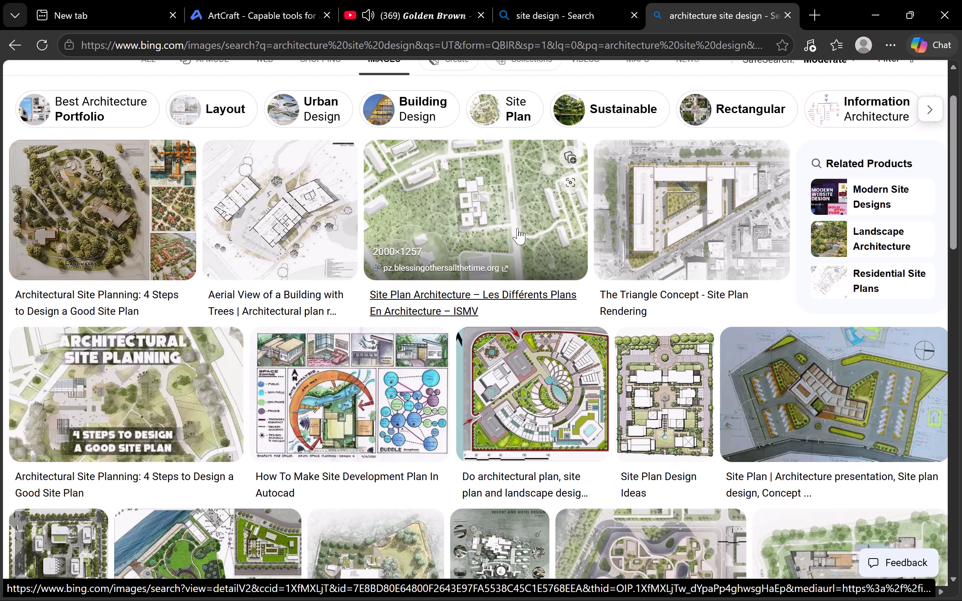
pyautogui.scroll(-3, 303, 321)
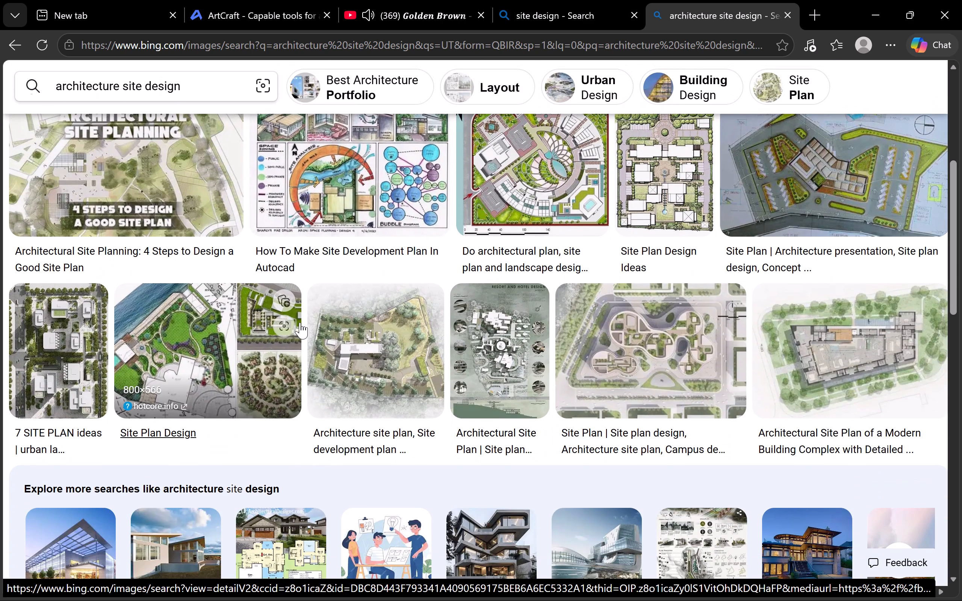
pyautogui.scroll(-2, 308, 336)
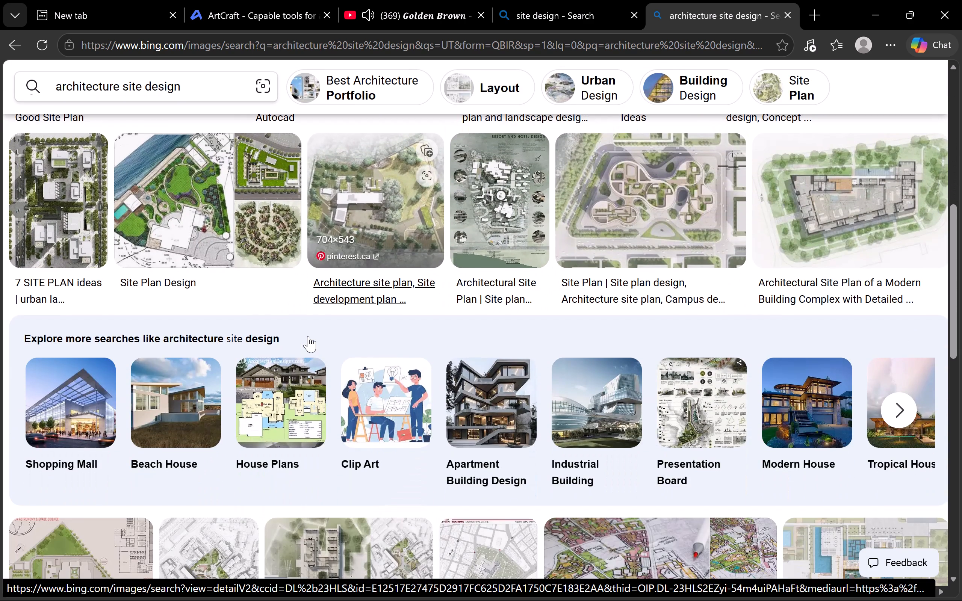
pyautogui.scroll(-2, 308, 336)
pyautogui.scroll(6, 304, 333)
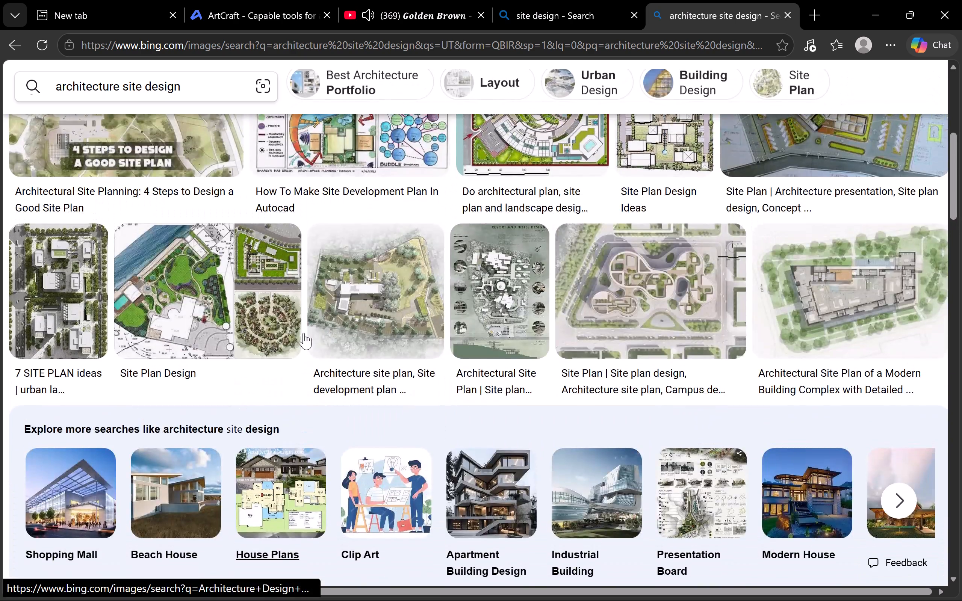
pyautogui.scroll(2, 304, 333)
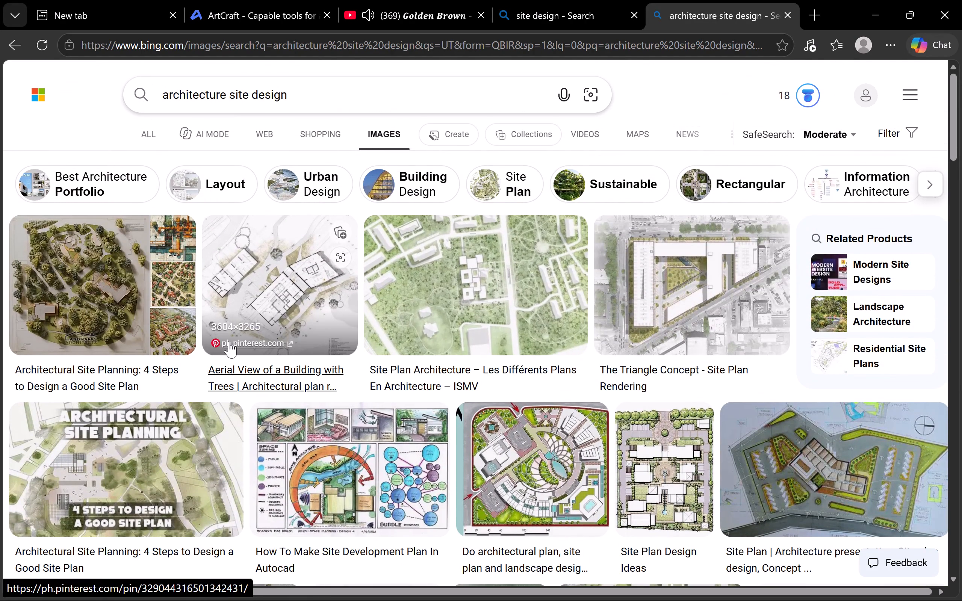
pyautogui.rightClick(461, 279)
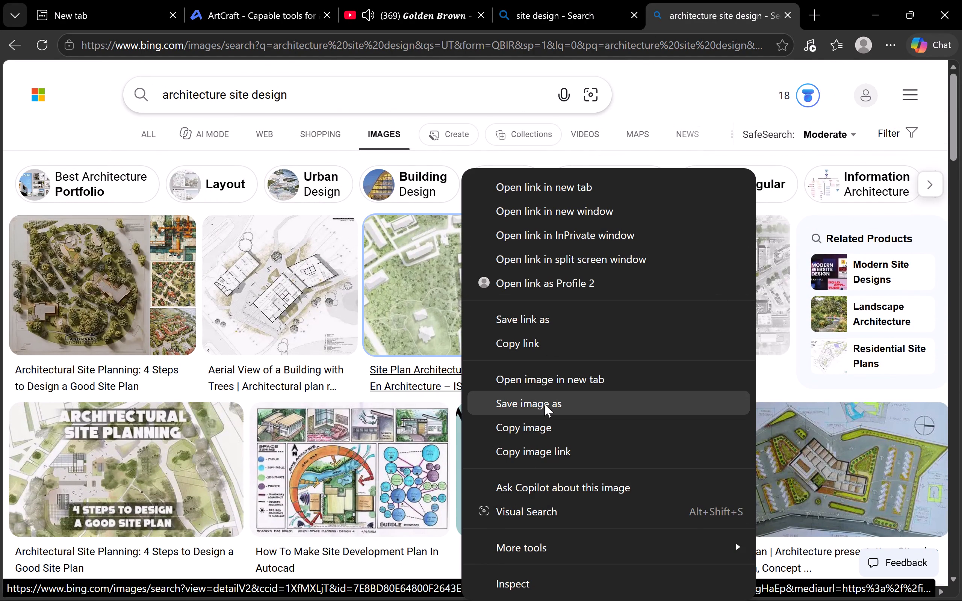
pyautogui.click(528, 429)
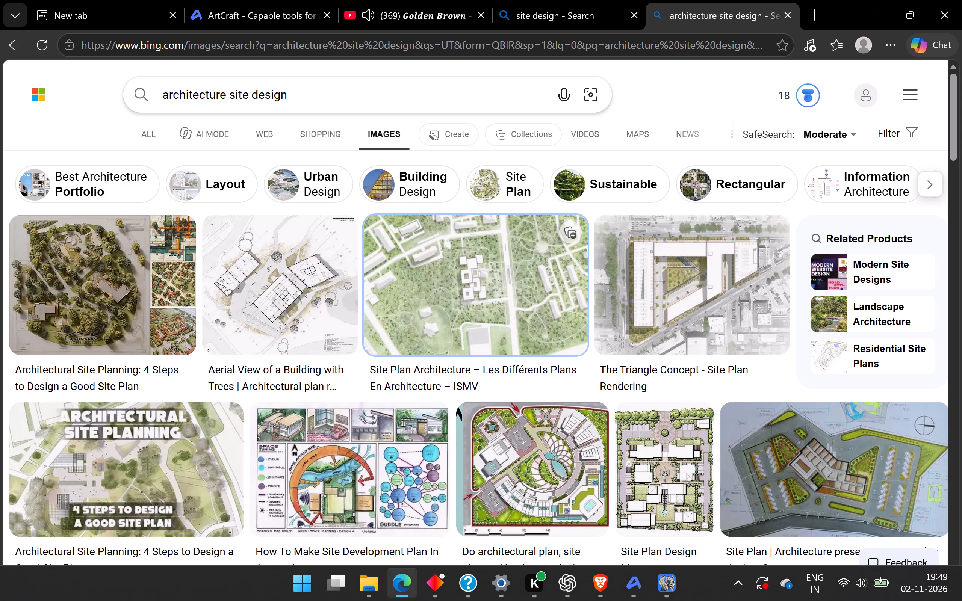
# Switch to PhotoCraft and paste the copied green site plan image onto the page as a new layer.
pyautogui.click(668, 592)
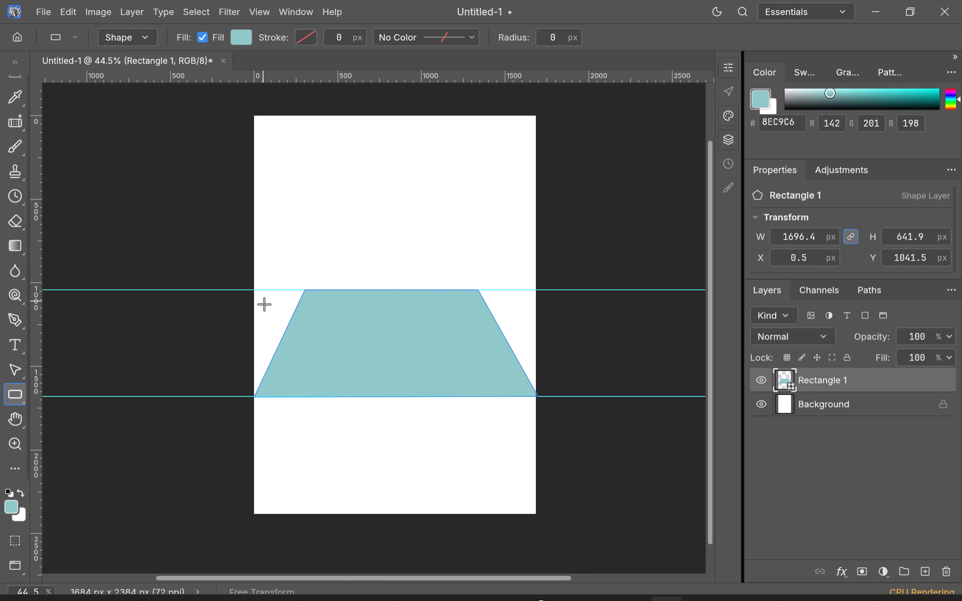
pyautogui.rightClick(365, 223)
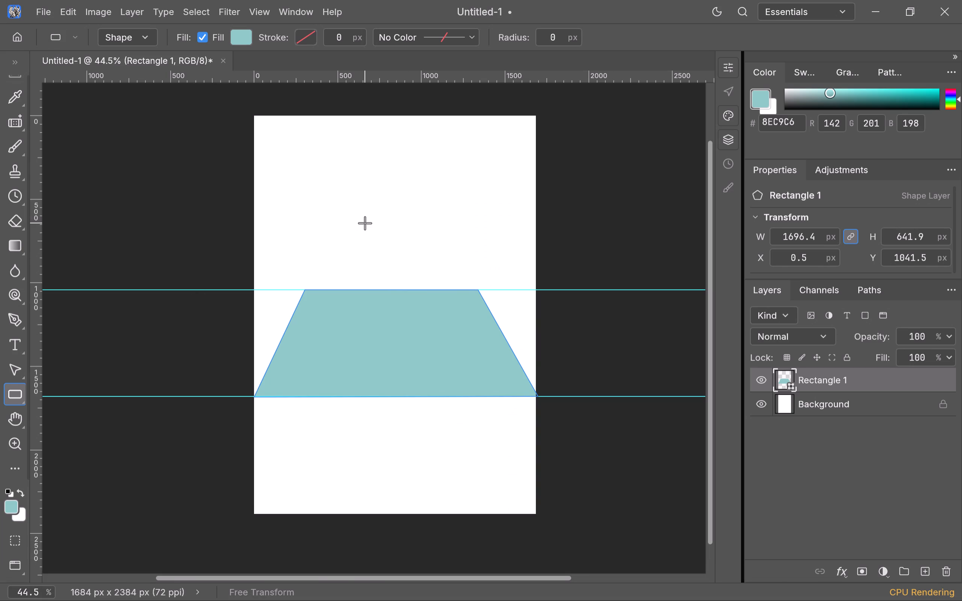
pyautogui.rightClick(367, 182)
pyautogui.hotkey('ctrl', 'v')
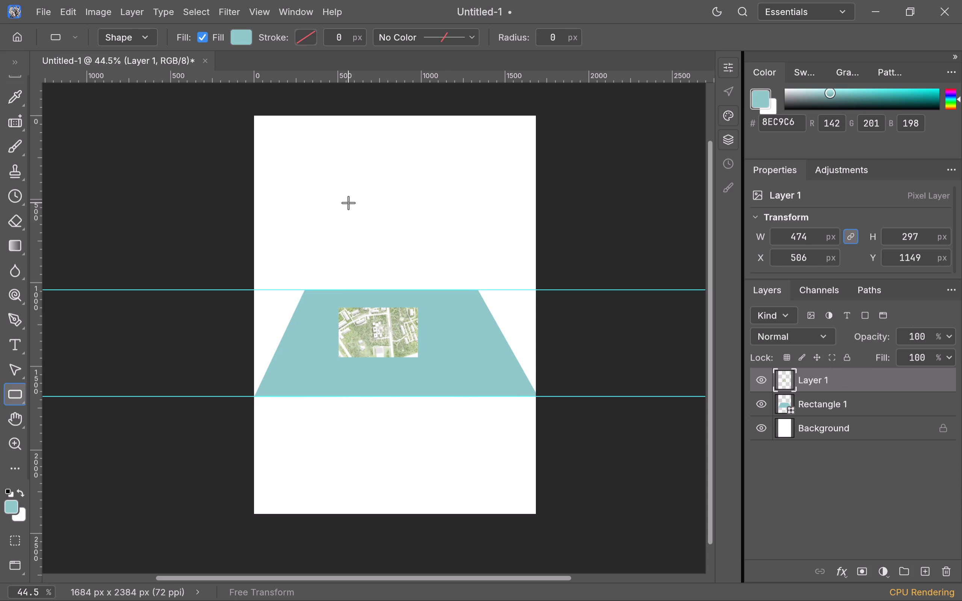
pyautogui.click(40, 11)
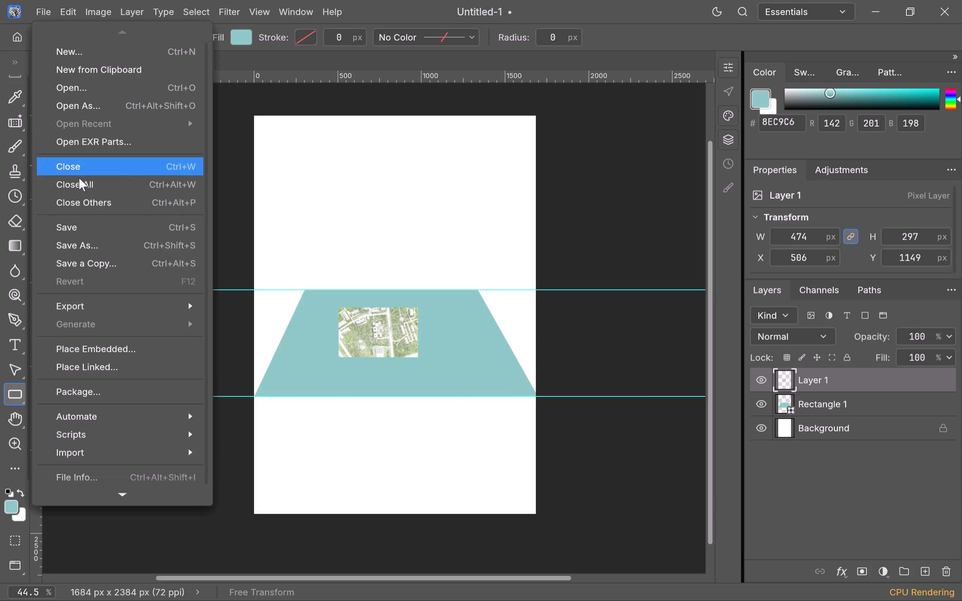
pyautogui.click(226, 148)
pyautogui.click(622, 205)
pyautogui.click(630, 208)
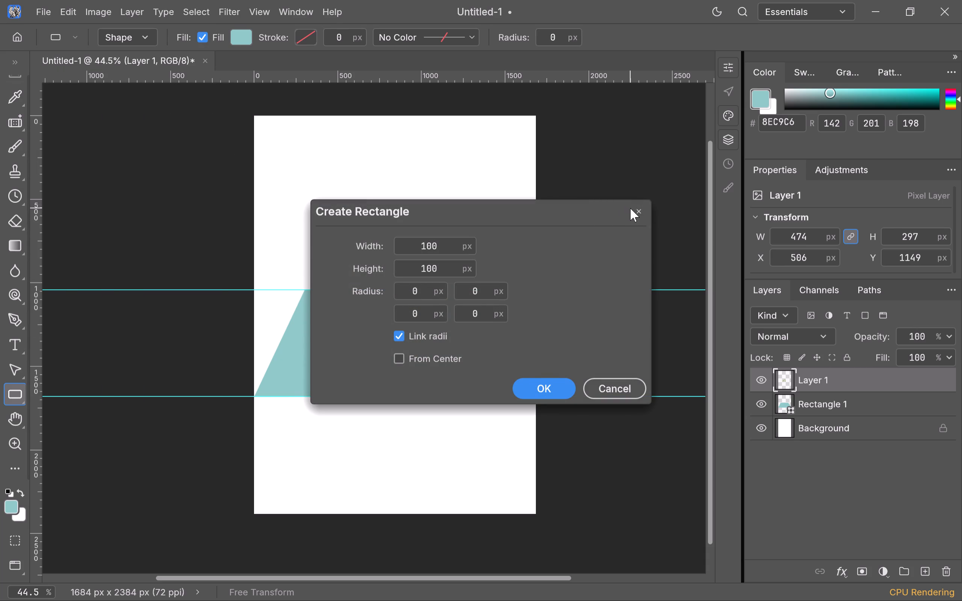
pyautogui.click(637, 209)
# Activate the Move tool and clear the selection of the pasted image layer.
pyautogui.scroll(6, 3, 82)
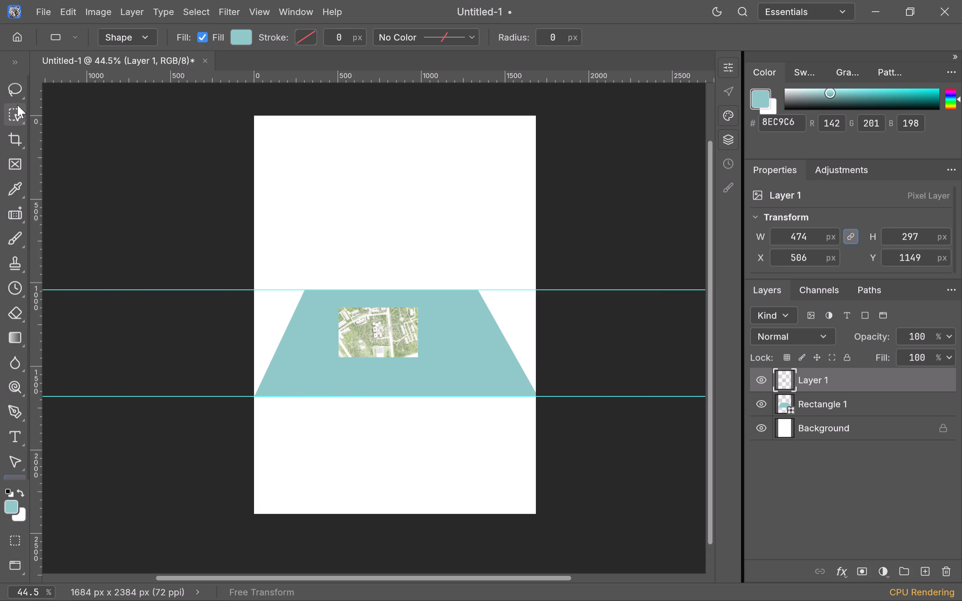
pyautogui.scroll(3, 13, 112)
pyautogui.click(14, 85)
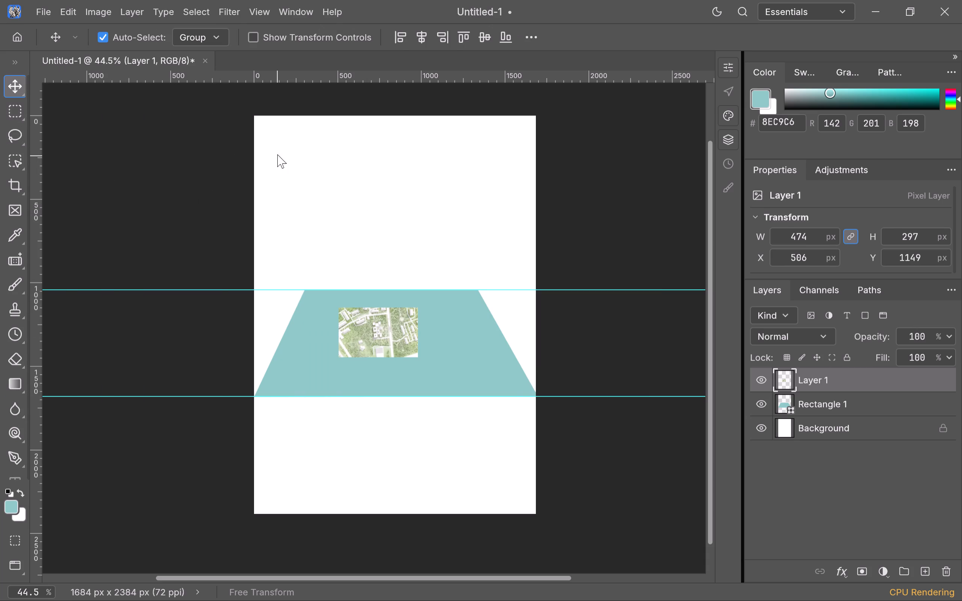
pyautogui.moveTo(277, 154); pyautogui.dragTo(351, 206)
pyautogui.rightClick(312, 178)
pyautogui.click(301, 215)
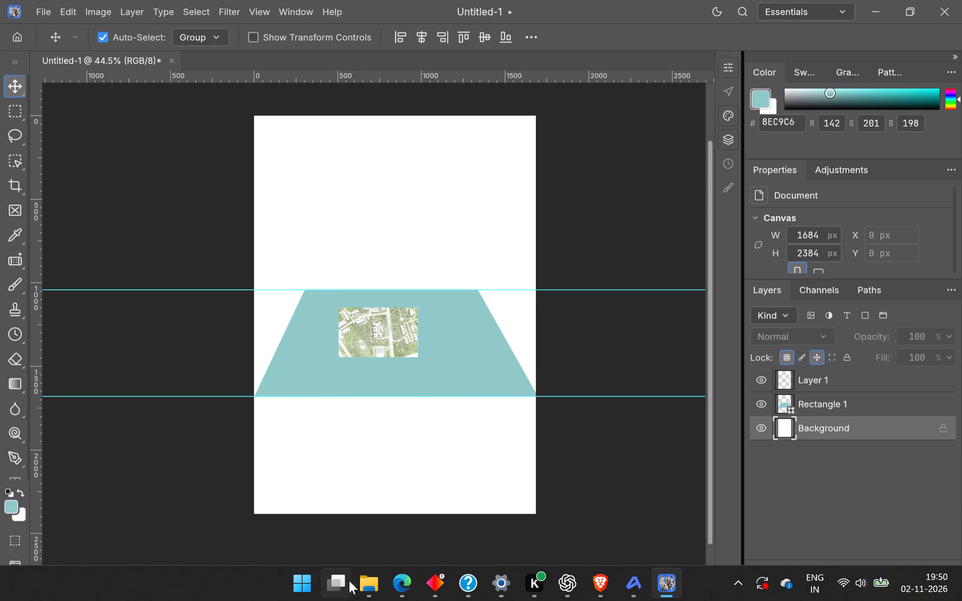
# Switch to Edge and save the "Aerial View of a Building with Trees" image as OIP in a new Pictures subfolder named Temp.
pyautogui.click(401, 585)
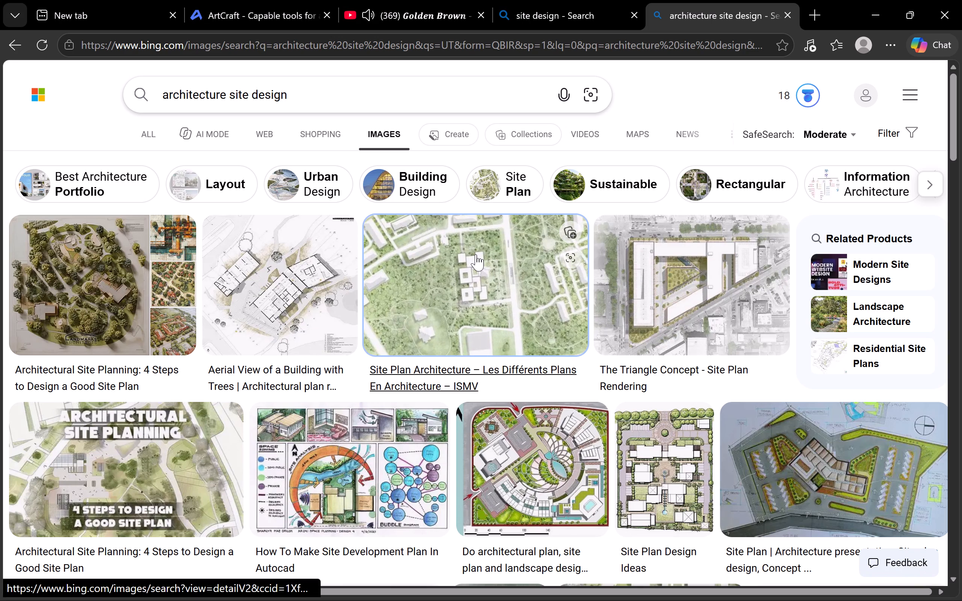
pyautogui.rightClick(476, 254)
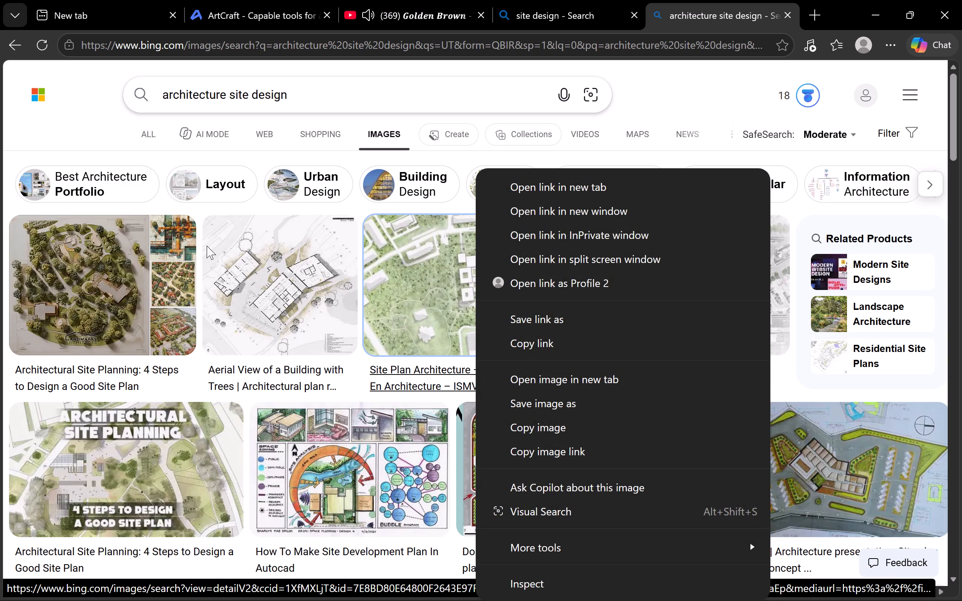
pyautogui.rightClick(271, 284)
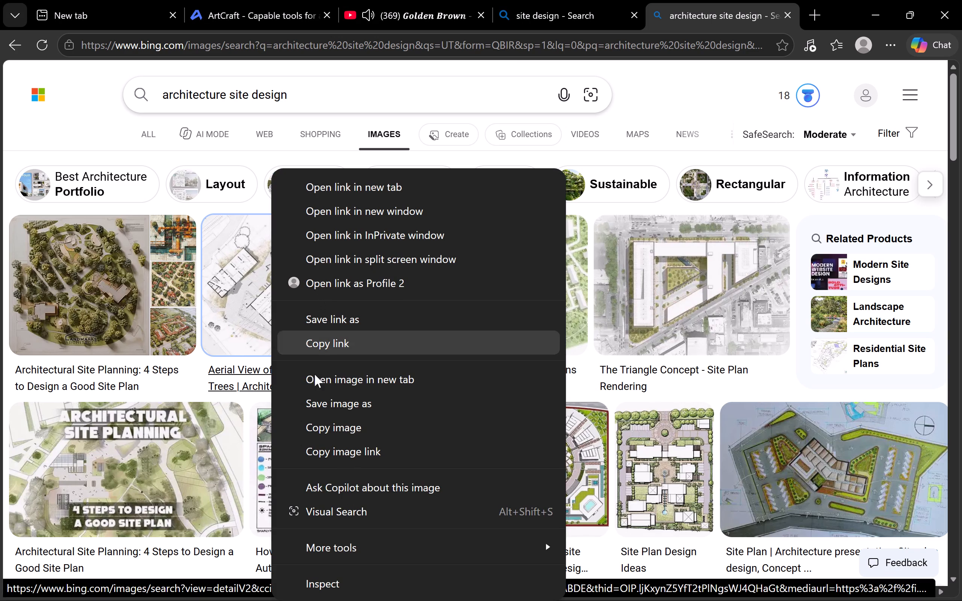
pyautogui.click(343, 402)
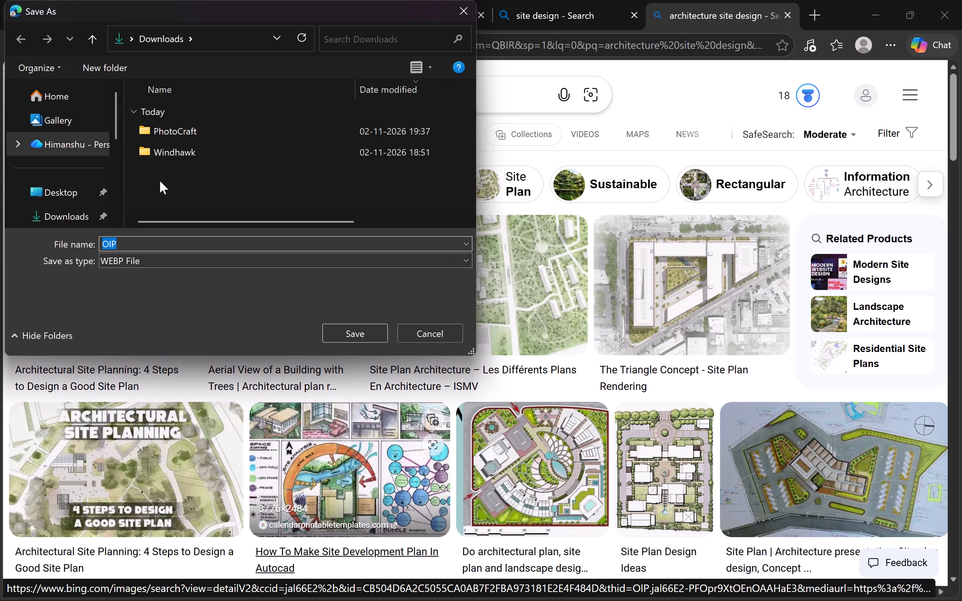
pyautogui.scroll(-1, 0, 177)
pyautogui.scroll(-2, 48, 184)
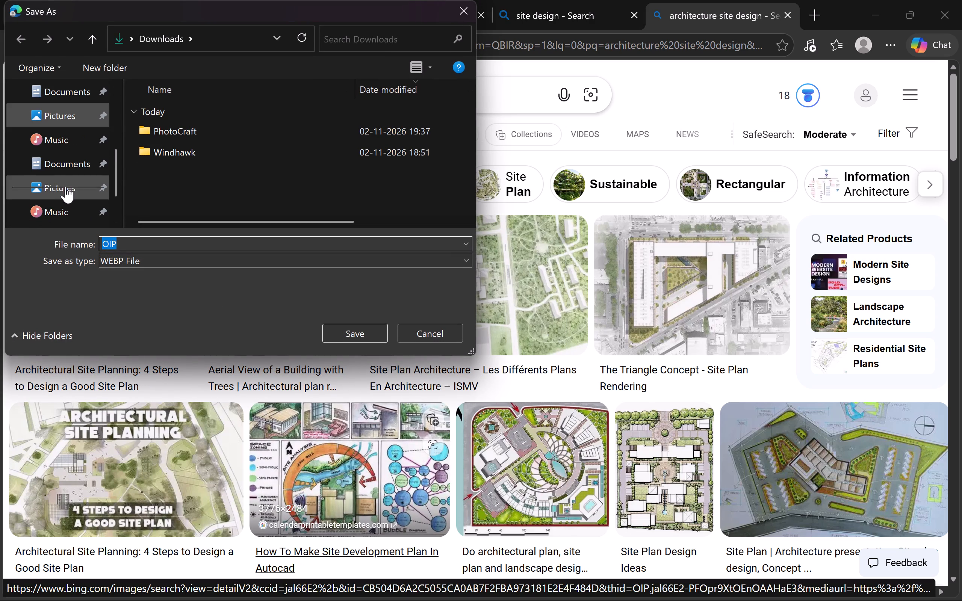
pyautogui.click(84, 119)
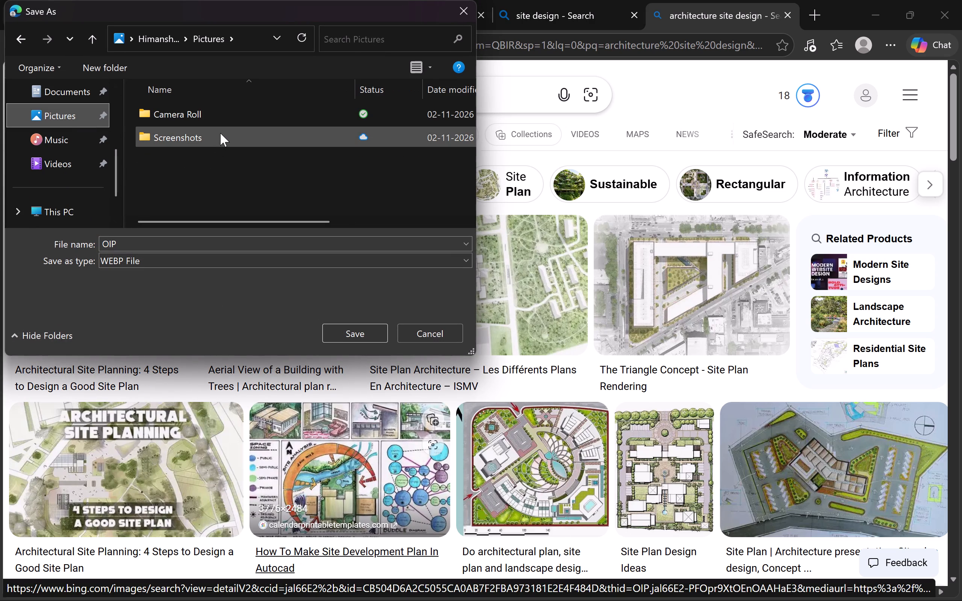
pyautogui.rightClick(199, 177)
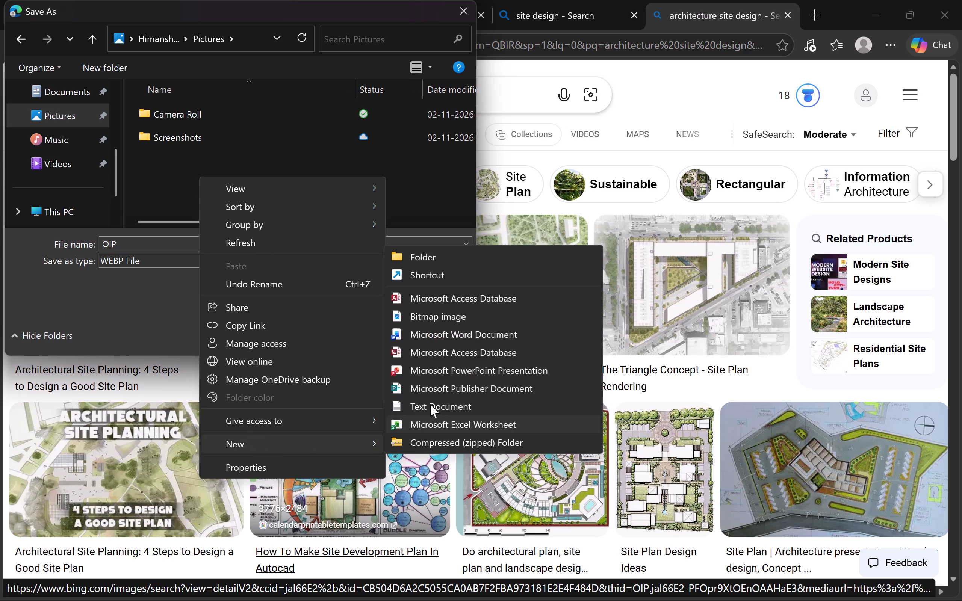
pyautogui.click(435, 260)
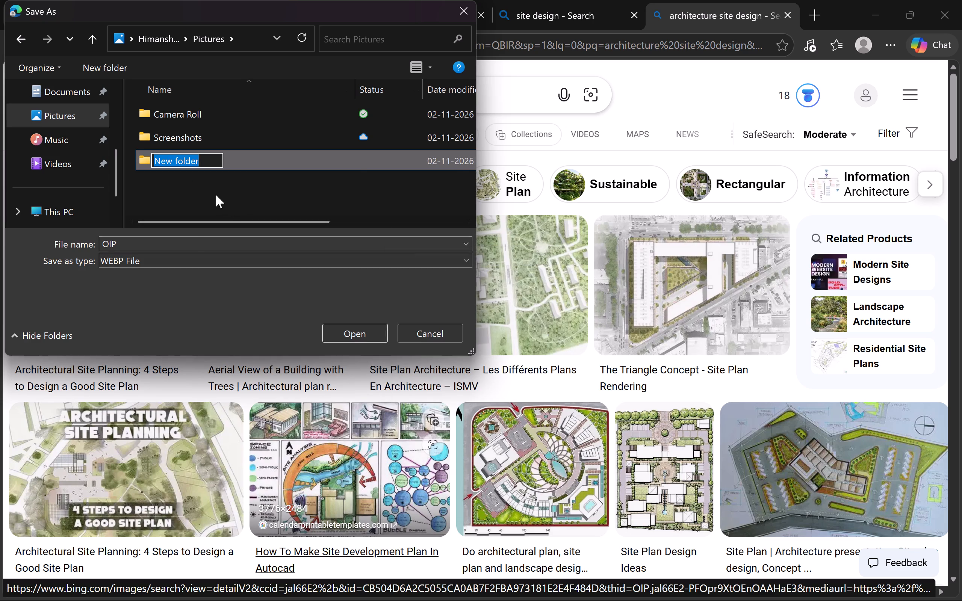
pyautogui.write('Temp')
pyautogui.click(213, 188)
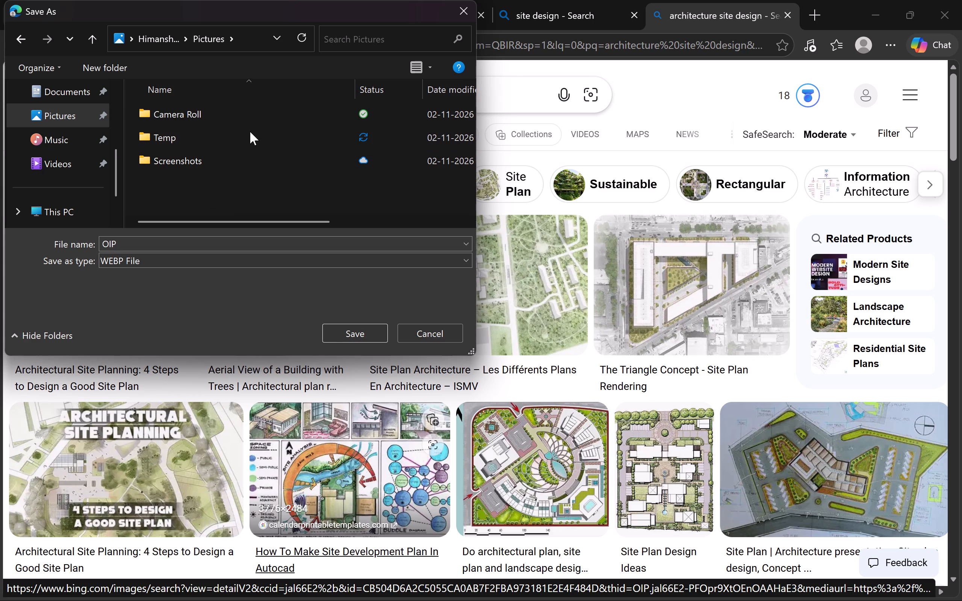
pyautogui.doubleClick(250, 131)
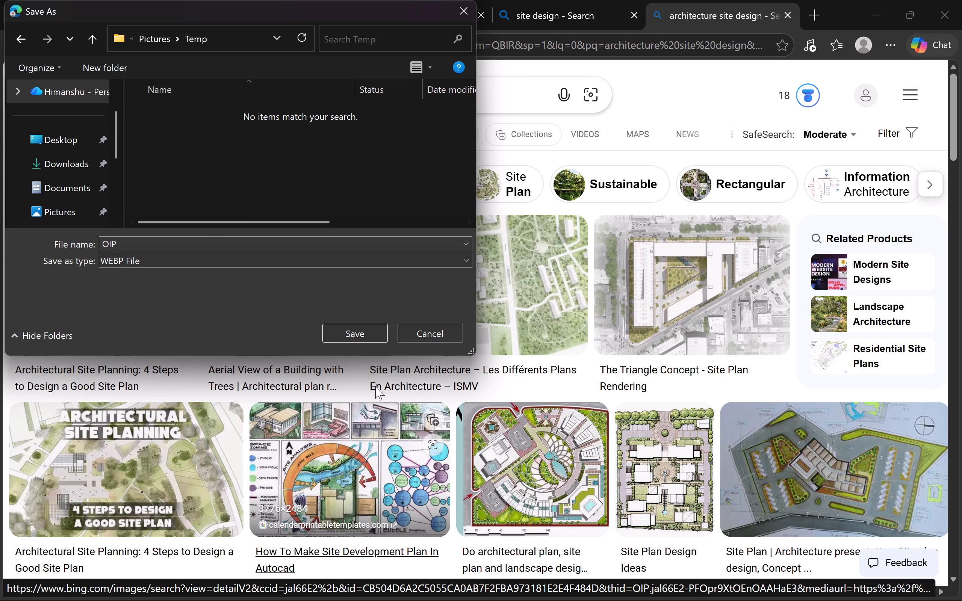
pyautogui.click(363, 331)
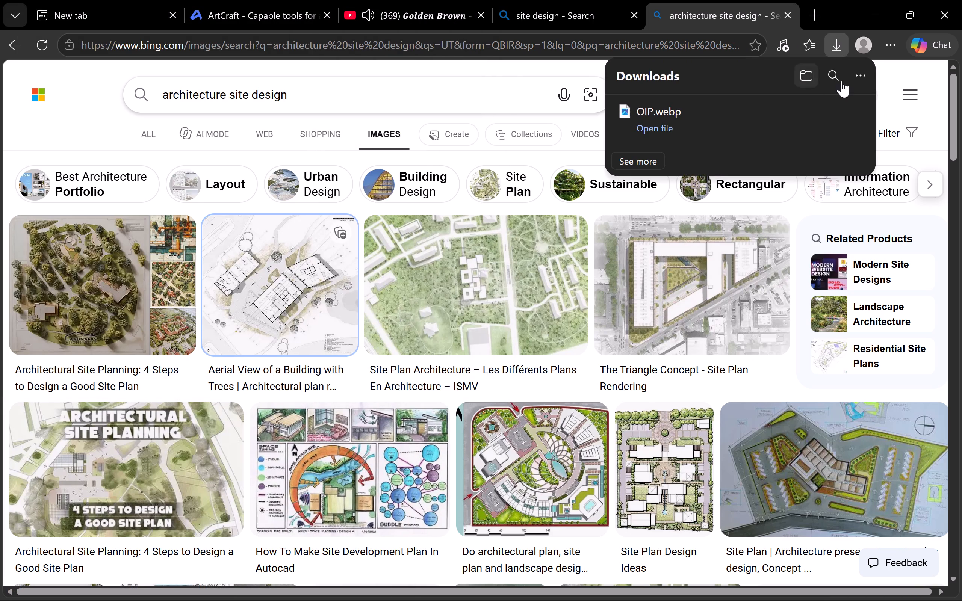
# Return to PhotoCraft and move the pasted site plan image on the teal trapezoid to about X 562 px, Y 1214 px.
pyautogui.click(878, 12)
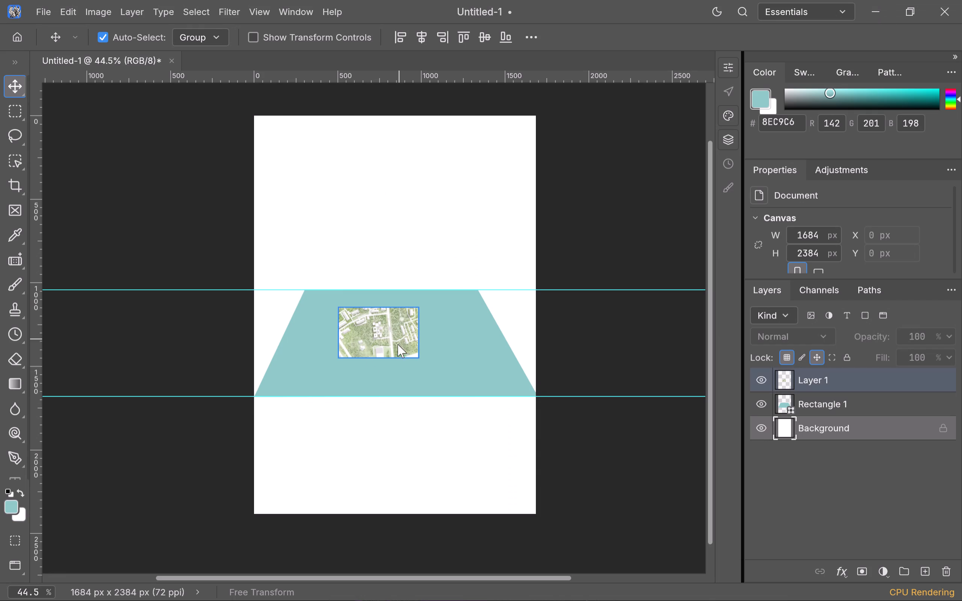
pyautogui.moveTo(380, 334); pyautogui.dragTo(395, 352)
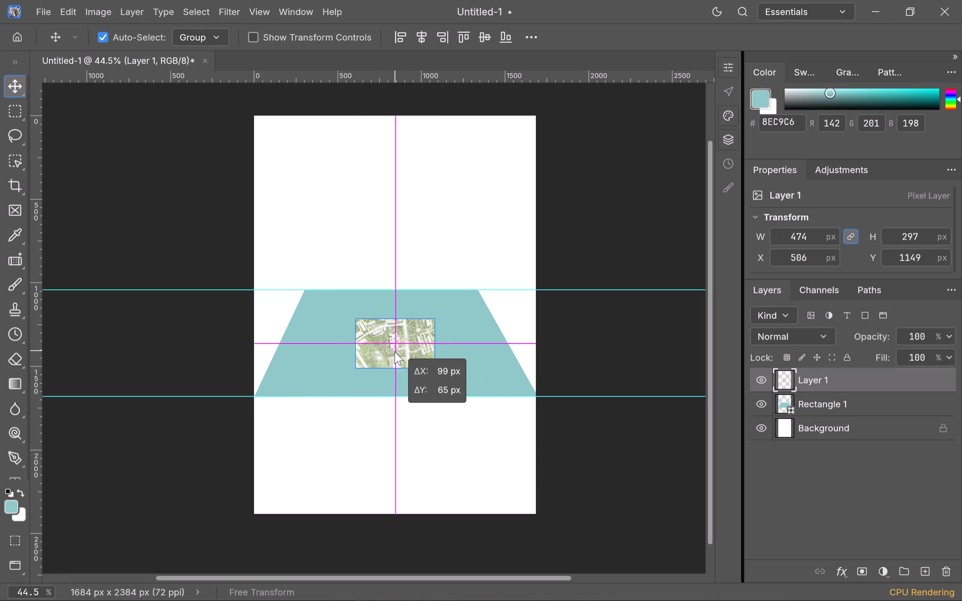
pyautogui.moveTo(395, 352); pyautogui.dragTo(389, 348)
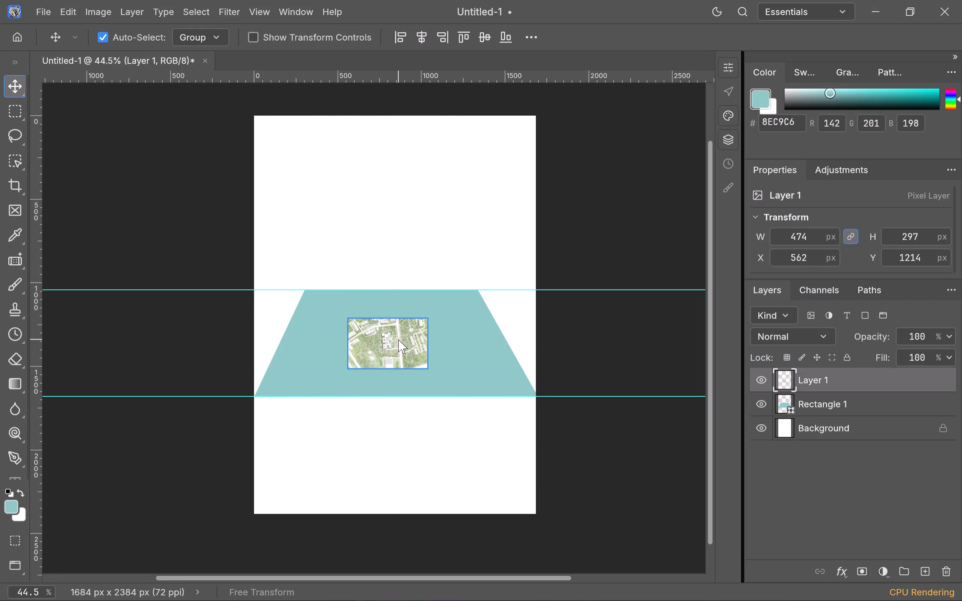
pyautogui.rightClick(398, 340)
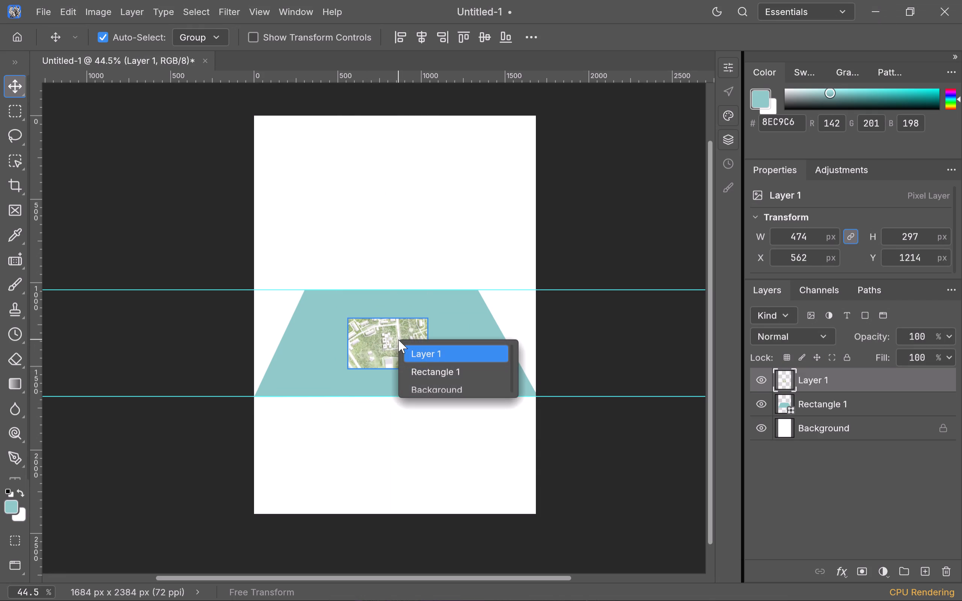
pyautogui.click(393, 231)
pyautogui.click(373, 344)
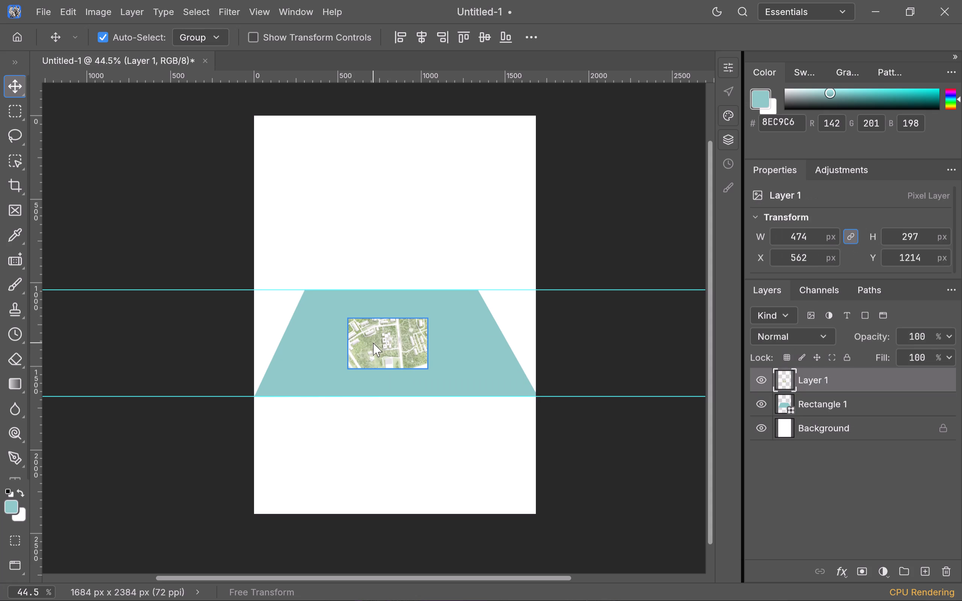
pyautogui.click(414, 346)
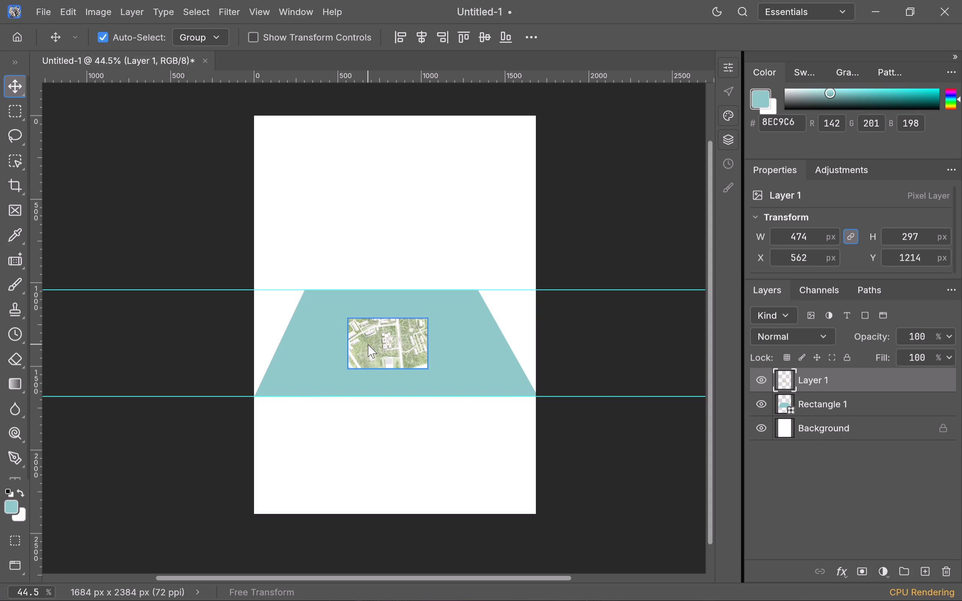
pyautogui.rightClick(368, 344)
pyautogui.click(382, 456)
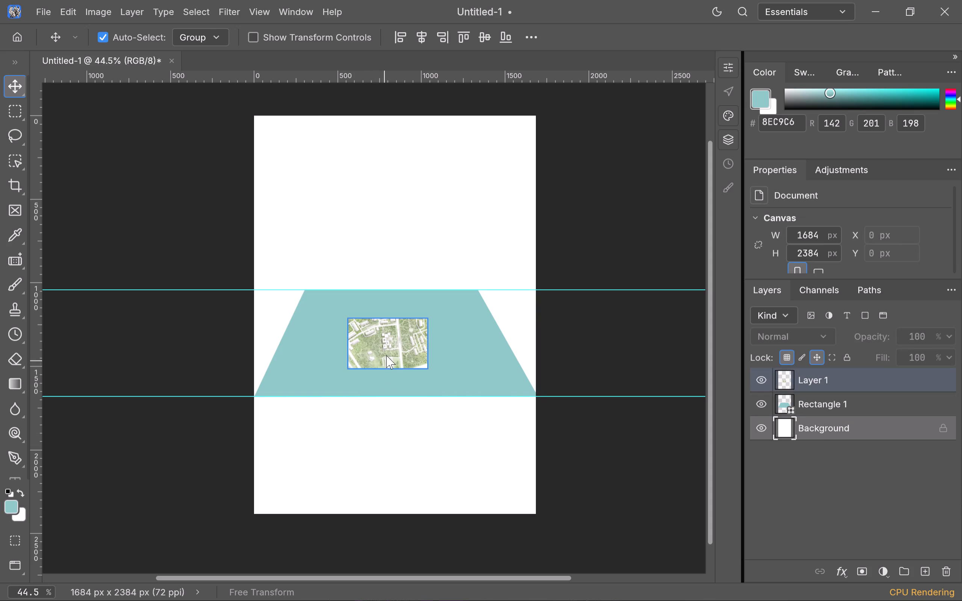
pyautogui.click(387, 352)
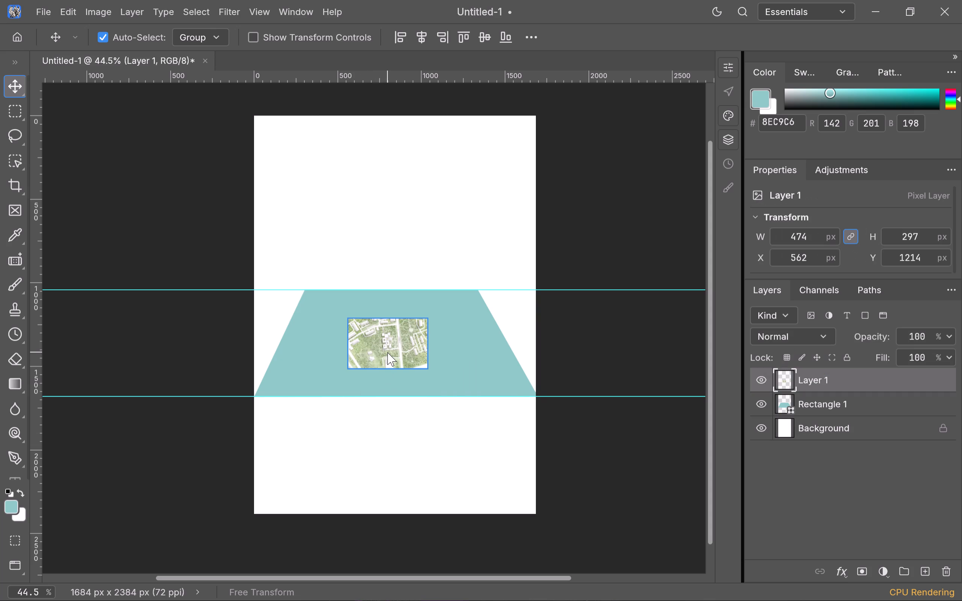
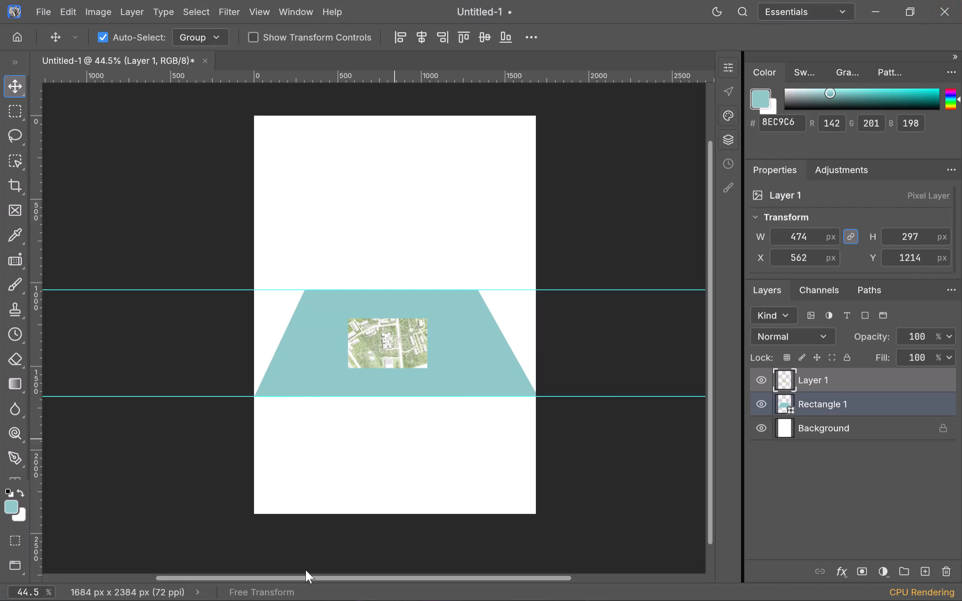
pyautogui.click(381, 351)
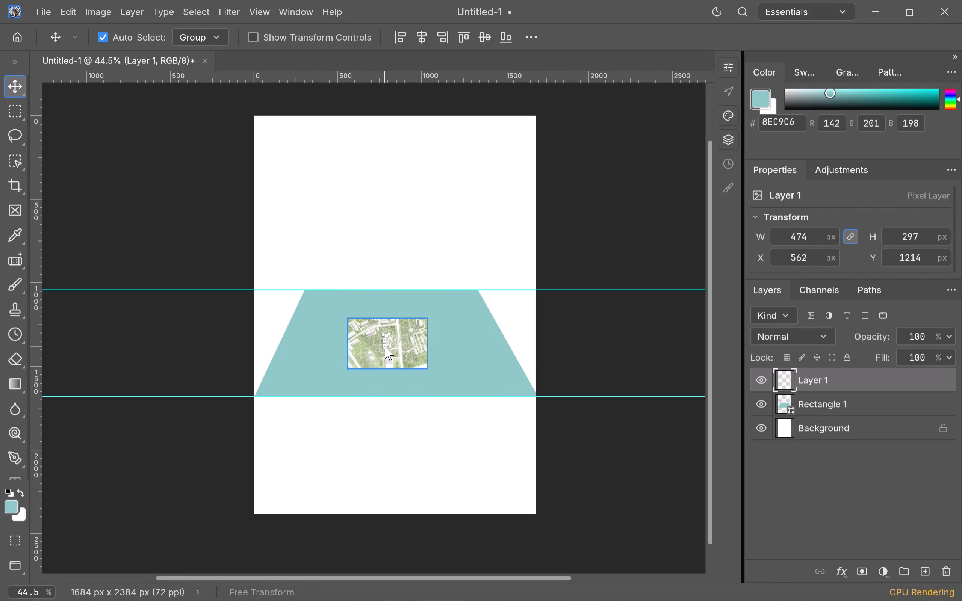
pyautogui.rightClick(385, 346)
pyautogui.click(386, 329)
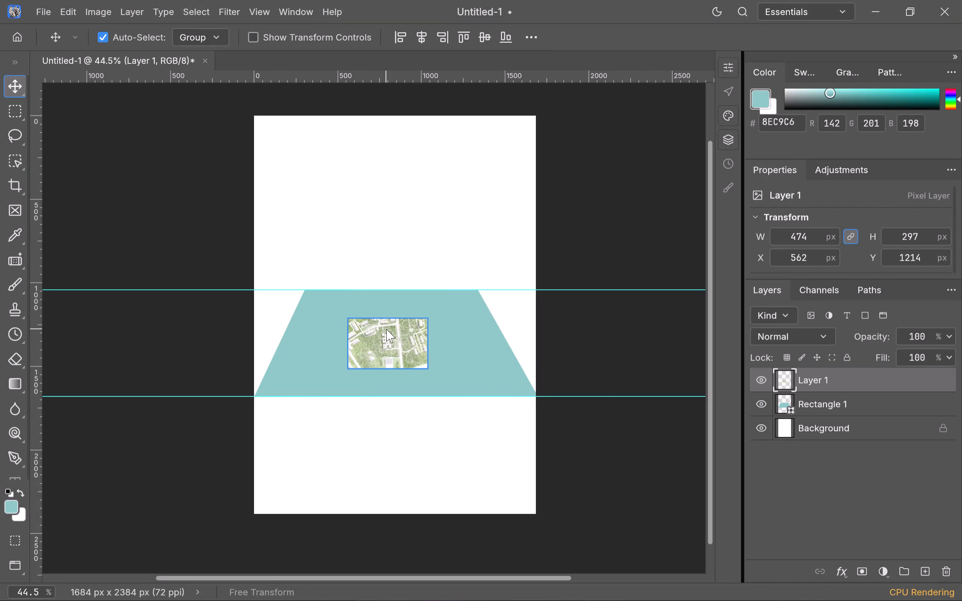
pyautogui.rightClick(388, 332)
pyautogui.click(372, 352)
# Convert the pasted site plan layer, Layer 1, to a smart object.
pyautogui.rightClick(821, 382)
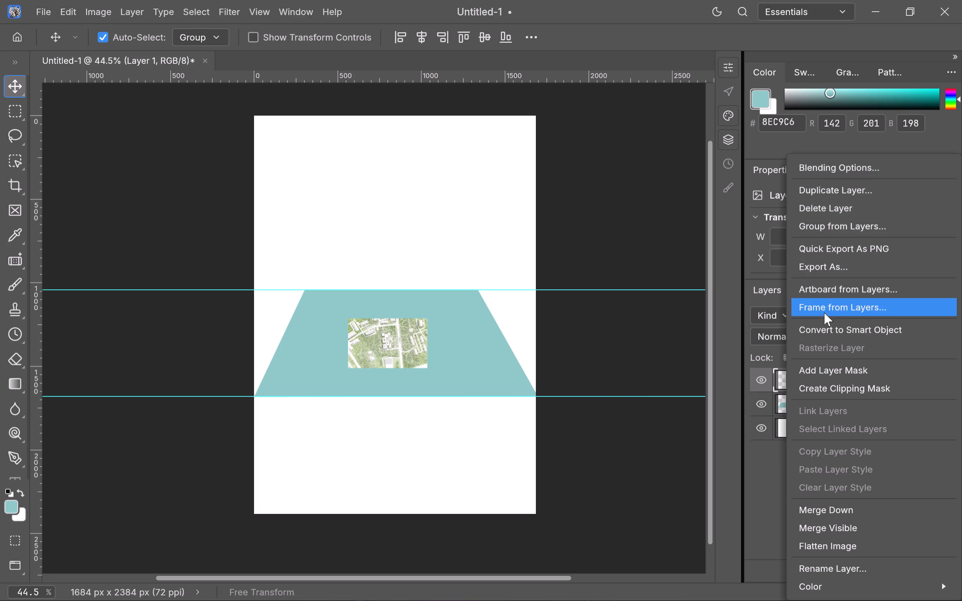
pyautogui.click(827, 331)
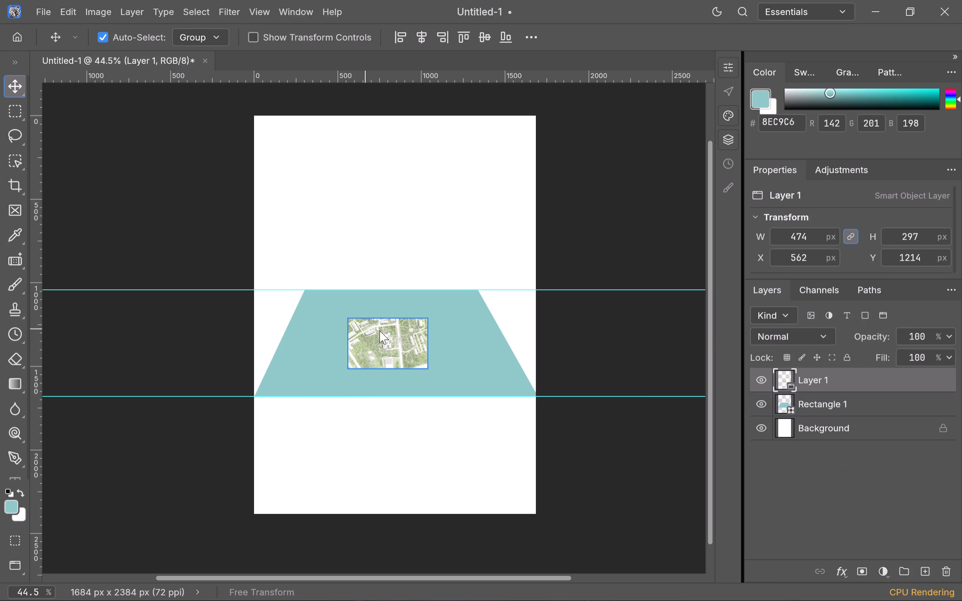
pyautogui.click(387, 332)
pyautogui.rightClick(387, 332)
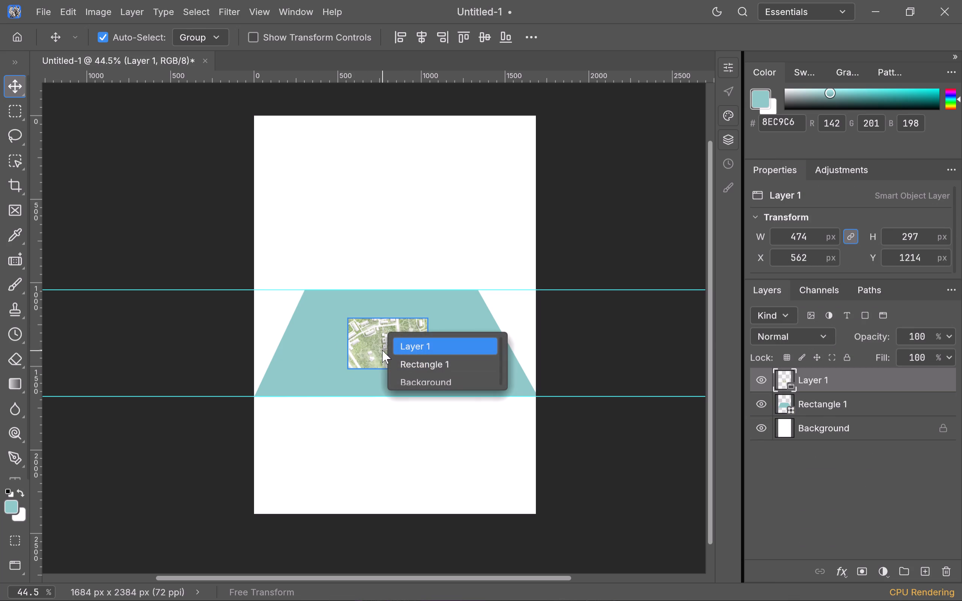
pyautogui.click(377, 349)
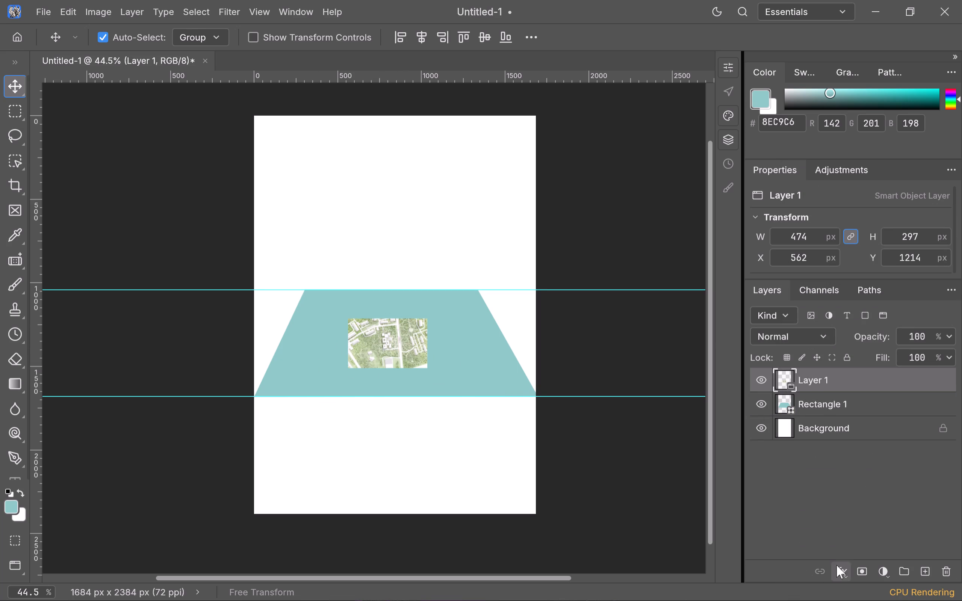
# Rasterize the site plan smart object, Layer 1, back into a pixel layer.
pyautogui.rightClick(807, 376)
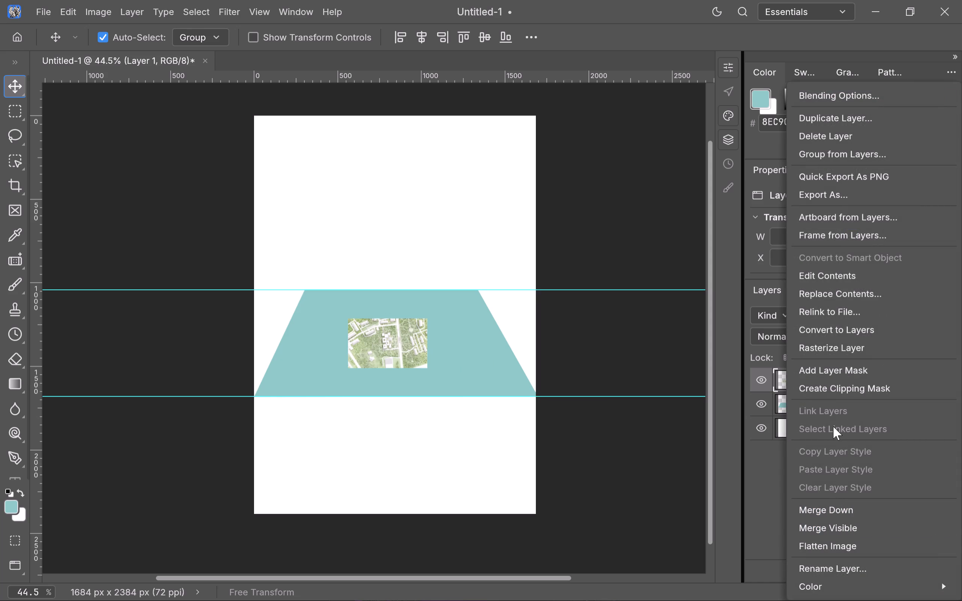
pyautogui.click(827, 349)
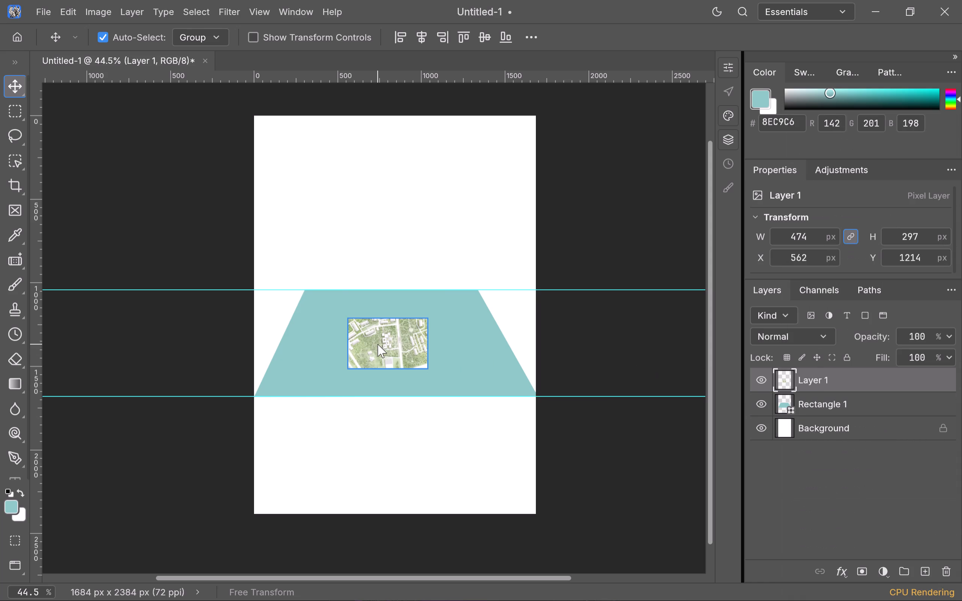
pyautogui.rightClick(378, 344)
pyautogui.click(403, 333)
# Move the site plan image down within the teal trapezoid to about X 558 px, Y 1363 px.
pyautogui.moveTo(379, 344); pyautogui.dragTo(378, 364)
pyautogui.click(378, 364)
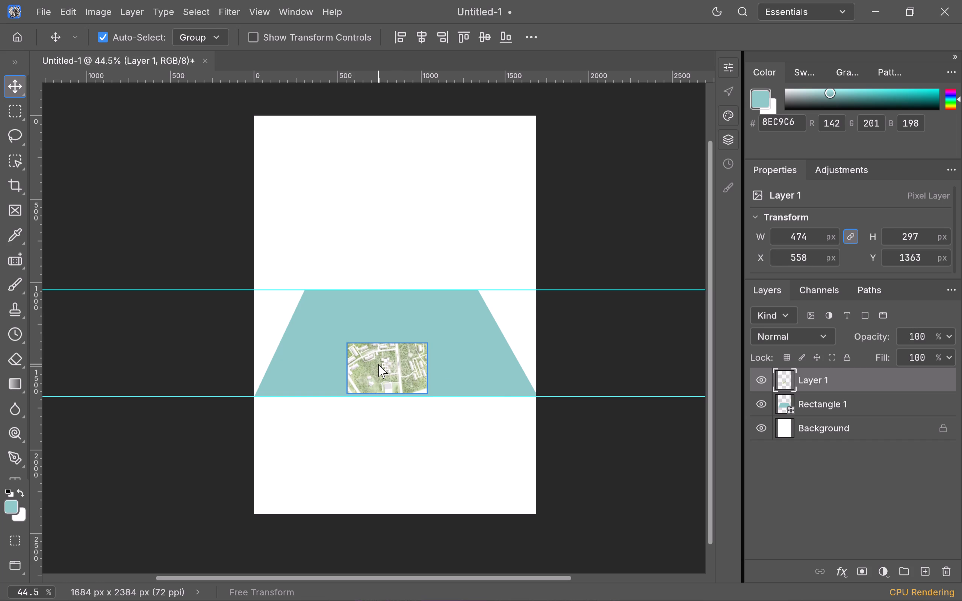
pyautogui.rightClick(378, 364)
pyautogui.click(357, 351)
# Distort the site plan image so its four corners match the teal trapezoid's corners, and apply the transformation.
pyautogui.hotkey('ctrl', 't')
pyautogui.rightClick(379, 367)
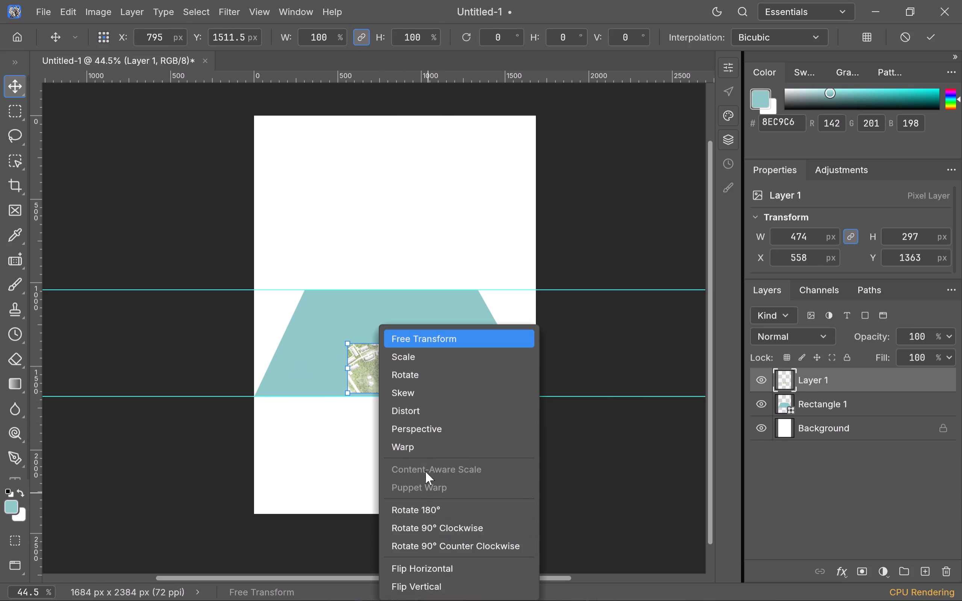
pyautogui.click(419, 413)
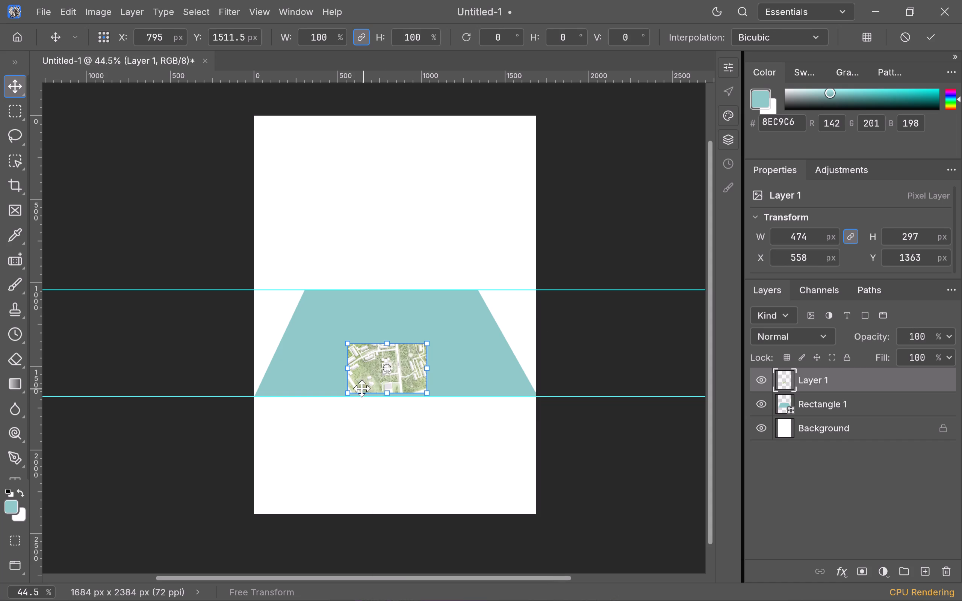
pyautogui.moveTo(348, 390); pyautogui.dragTo(277, 397)
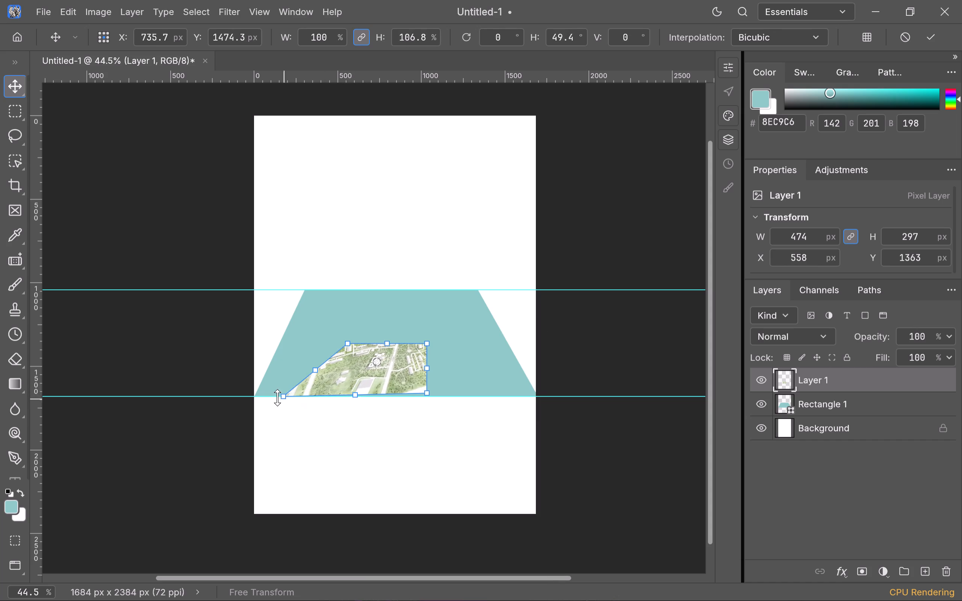
pyautogui.moveTo(277, 397); pyautogui.dragTo(256, 395)
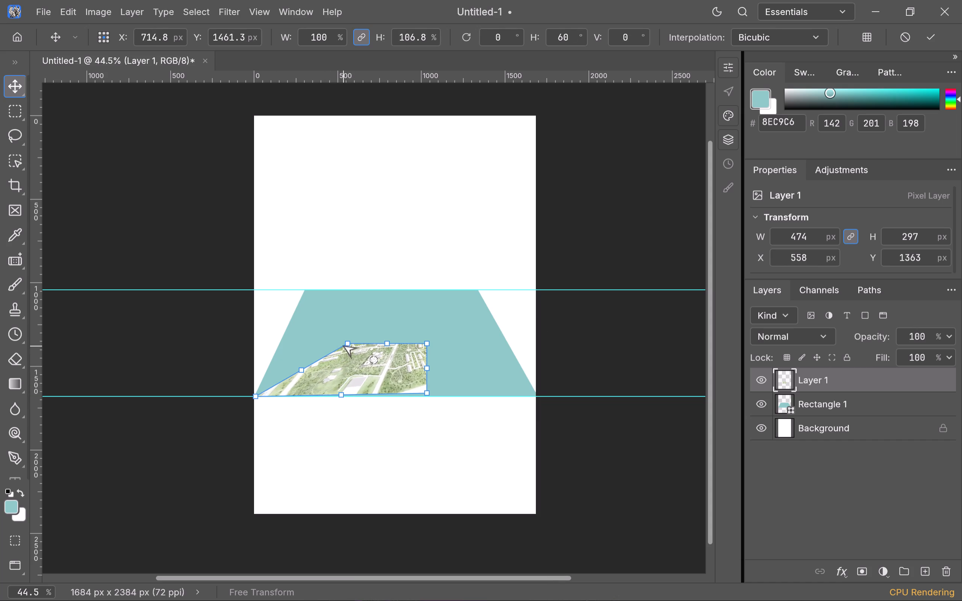
pyautogui.moveTo(343, 346); pyautogui.dragTo(303, 293)
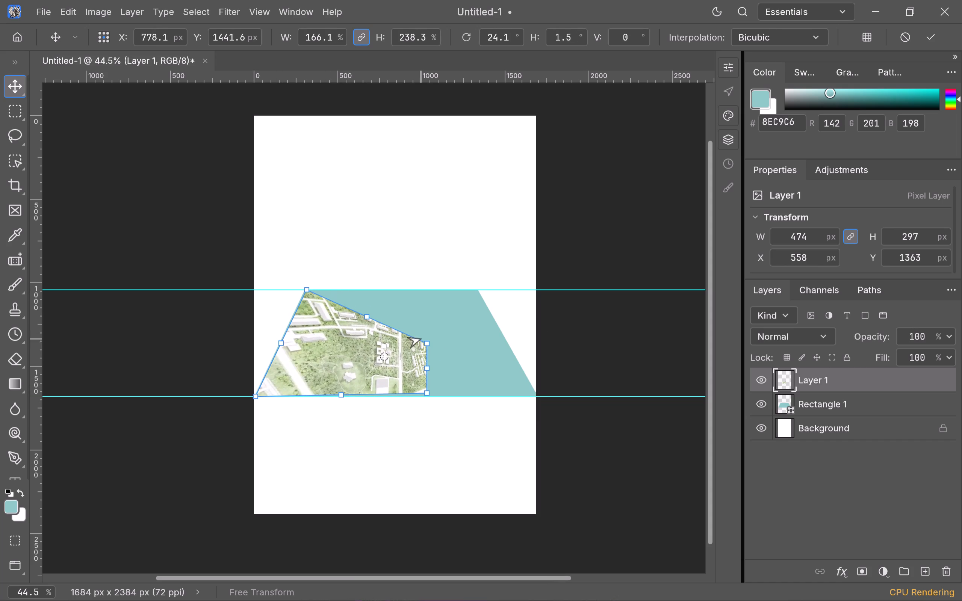
pyautogui.moveTo(430, 342); pyautogui.dragTo(480, 286)
pyautogui.moveTo(422, 391); pyautogui.dragTo(528, 395)
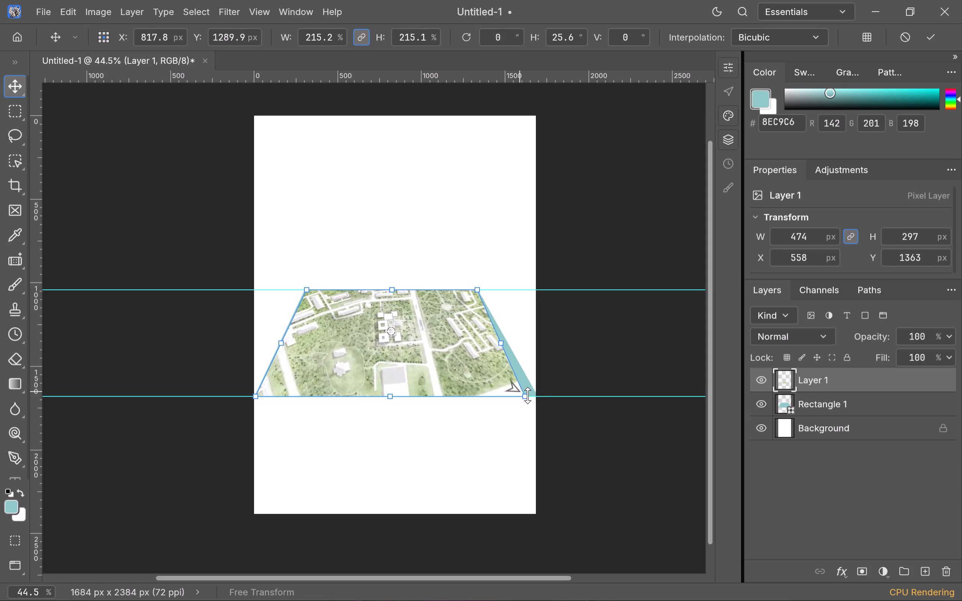
pyautogui.moveTo(528, 395); pyautogui.dragTo(533, 397)
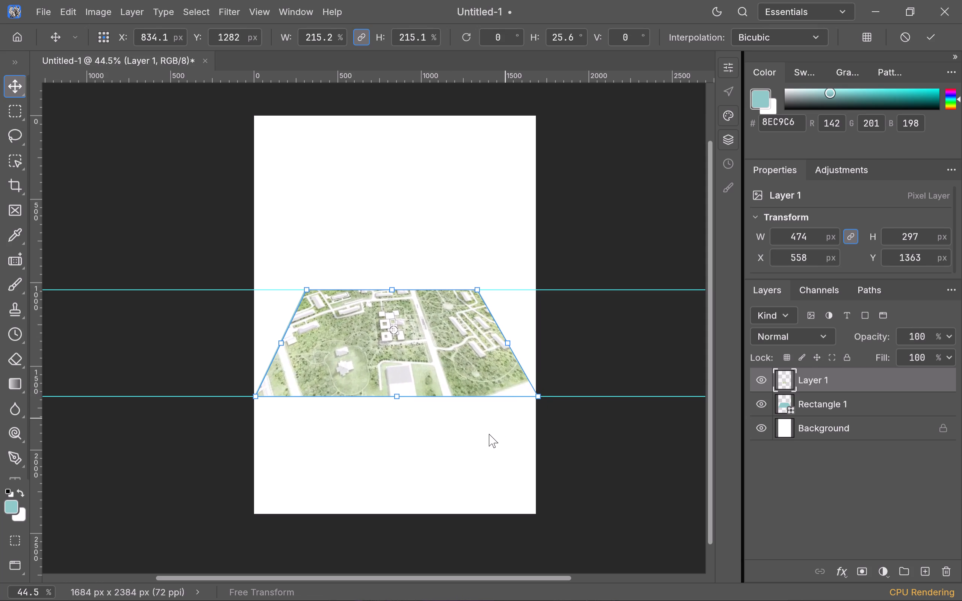
pyautogui.click(489, 434)
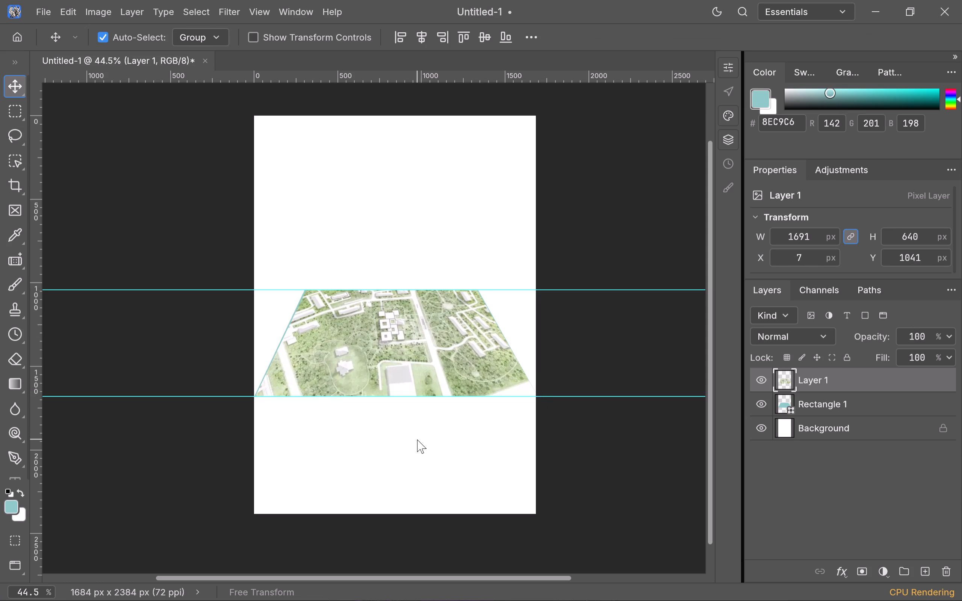
pyautogui.click(419, 445)
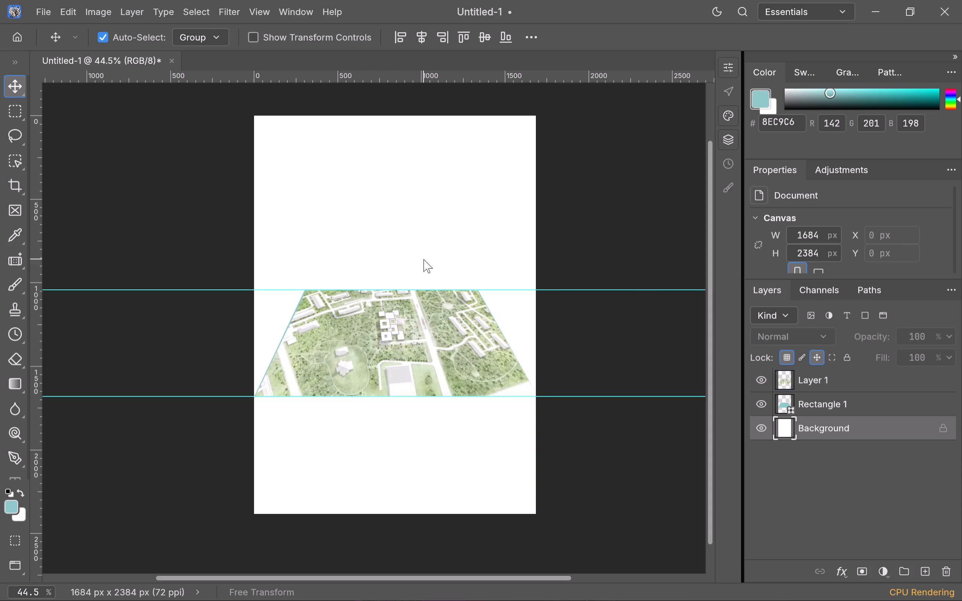
# Add the text "SITE ANALYSIS" near the page's top-left corner, at about X 166 px, Y 118 px.
pyautogui.scroll(2, 441, 407)
pyautogui.scroll(-1, 441, 407)
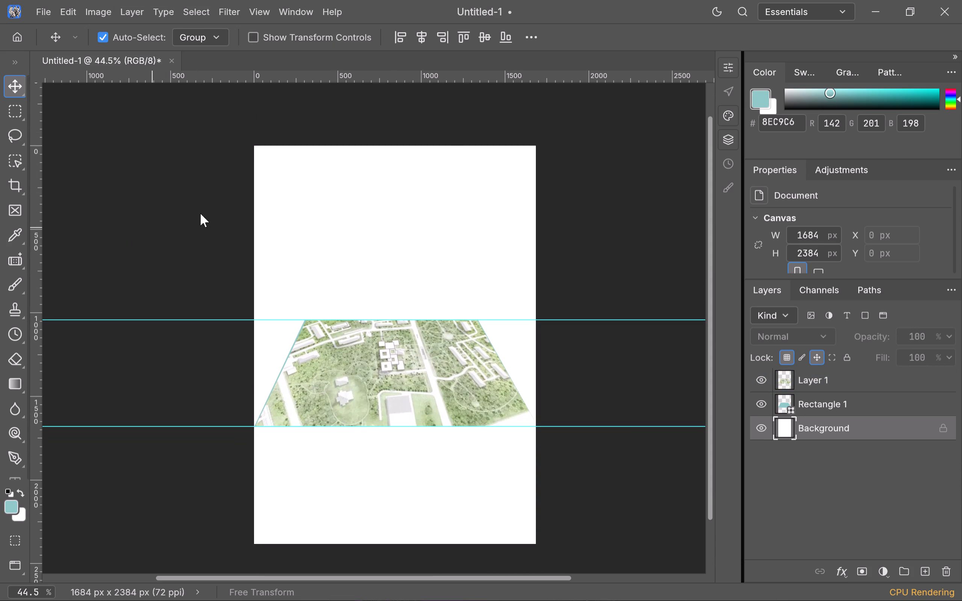
pyautogui.press('t')
pyautogui.click(282, 172)
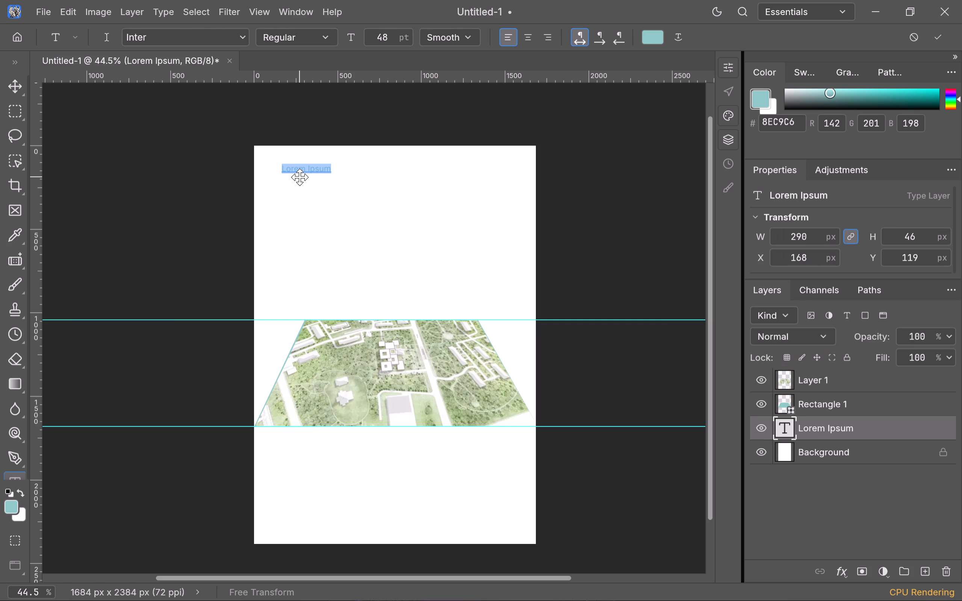
pyautogui.hotkey('shift', 's')
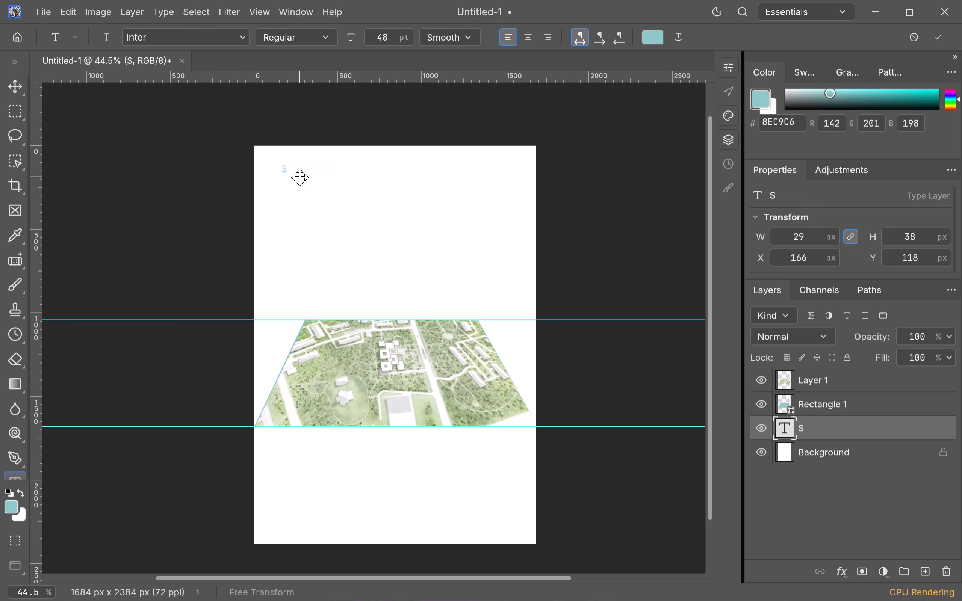
pyautogui.write('ITE')
pyautogui.press('space')
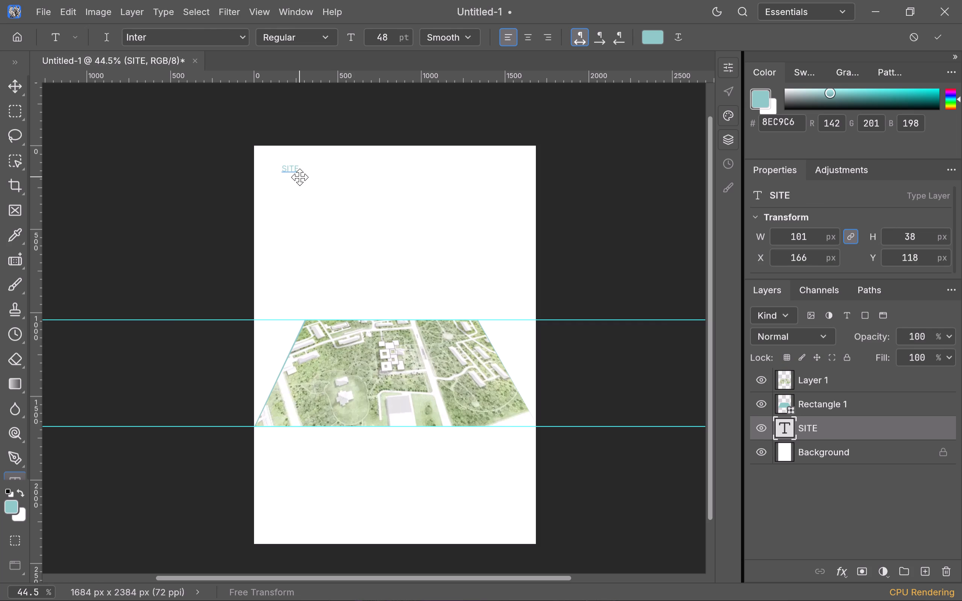
pyautogui.write('ANALYSIS')
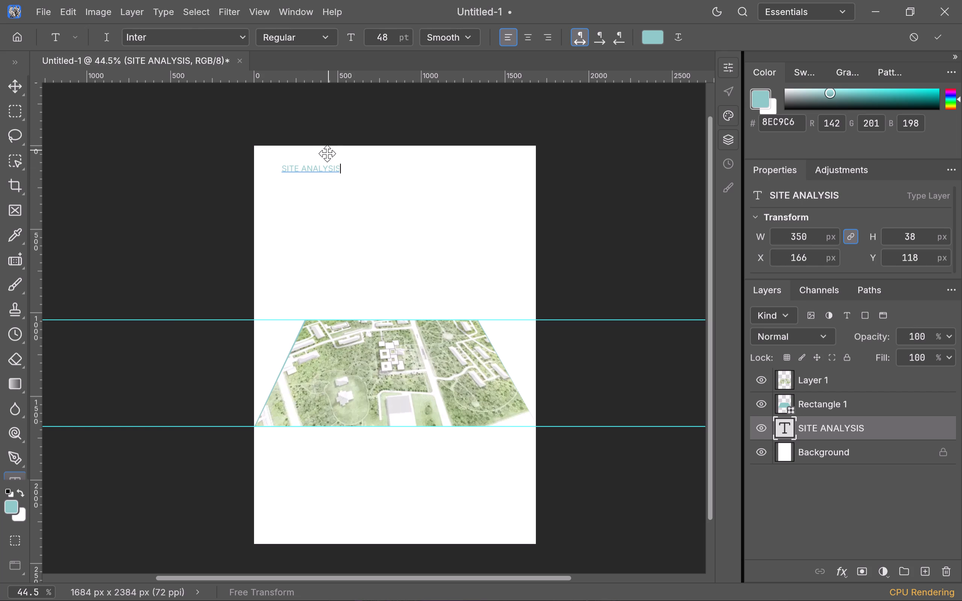
# Set the font size of the whole "SITE ANALYSIS" title to 100 pt and commit the text.
pyautogui.hotkey('ctrl', 'a')
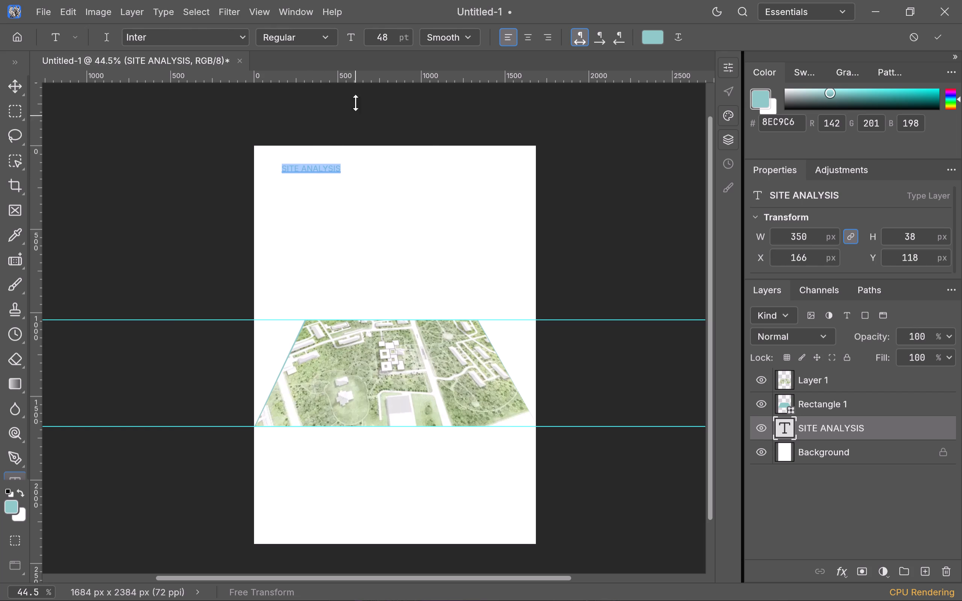
pyautogui.scroll(19, 388, 35)
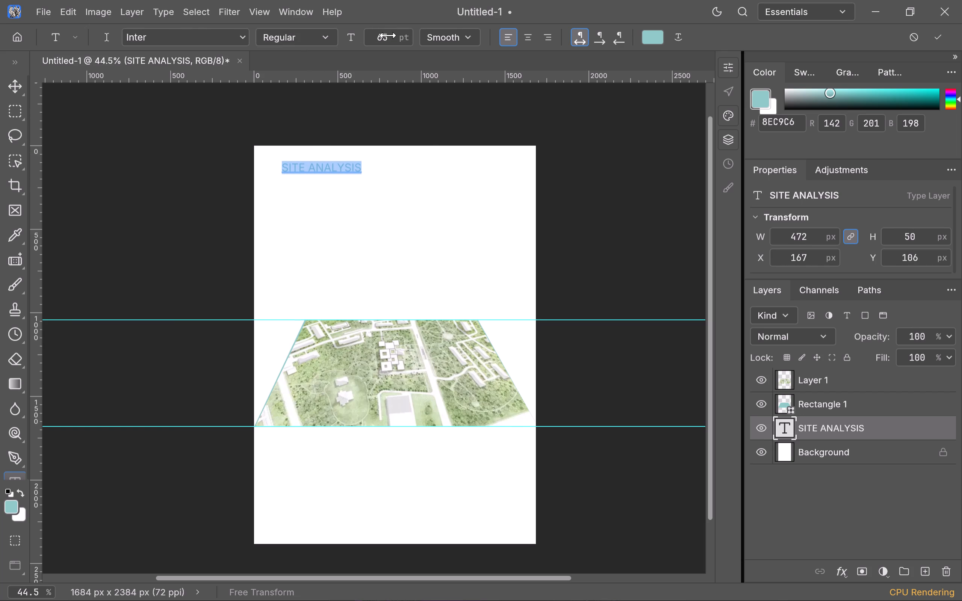
pyautogui.scroll(17, 388, 35)
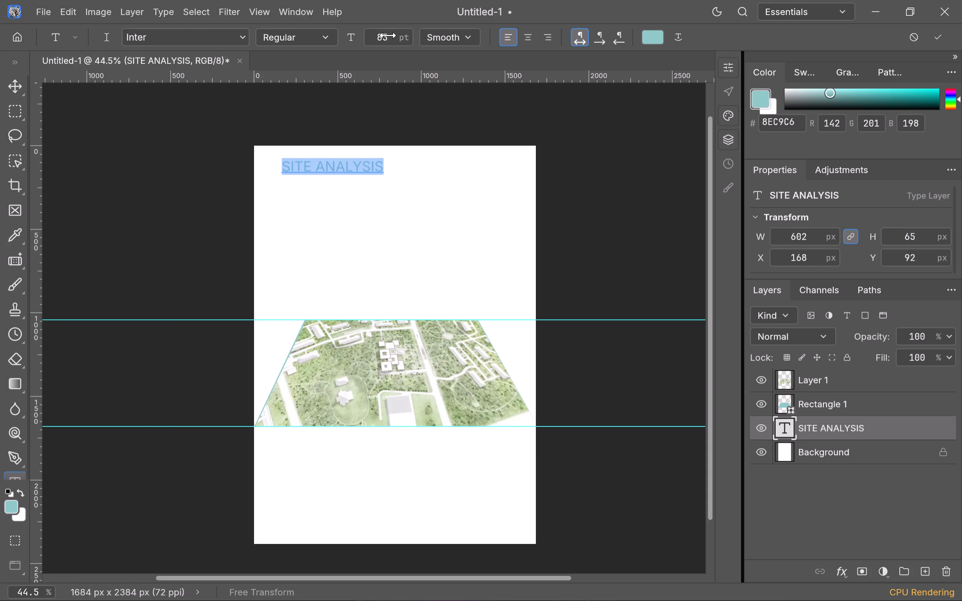
pyautogui.scroll(11, 388, 35)
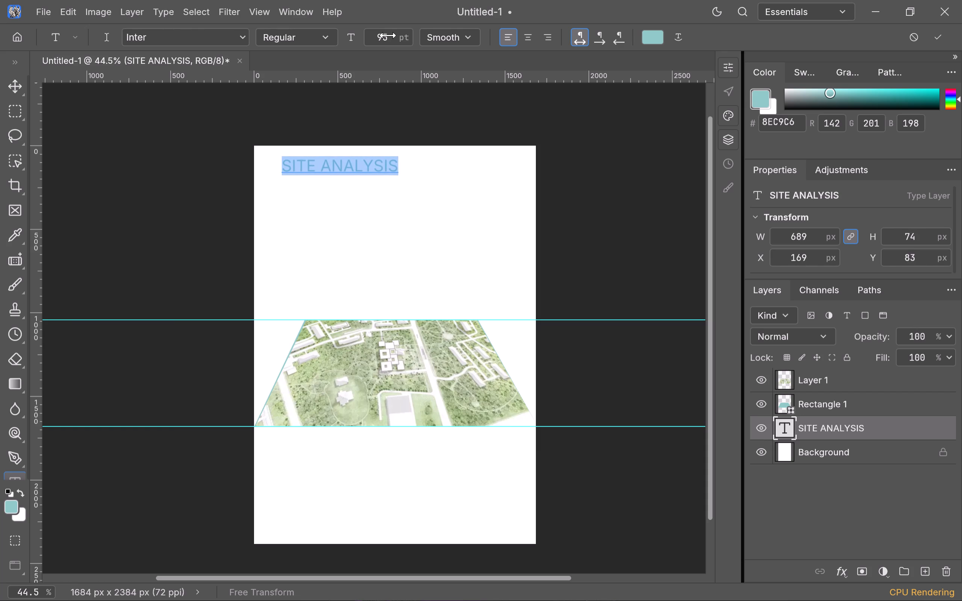
pyautogui.scroll(5, 388, 35)
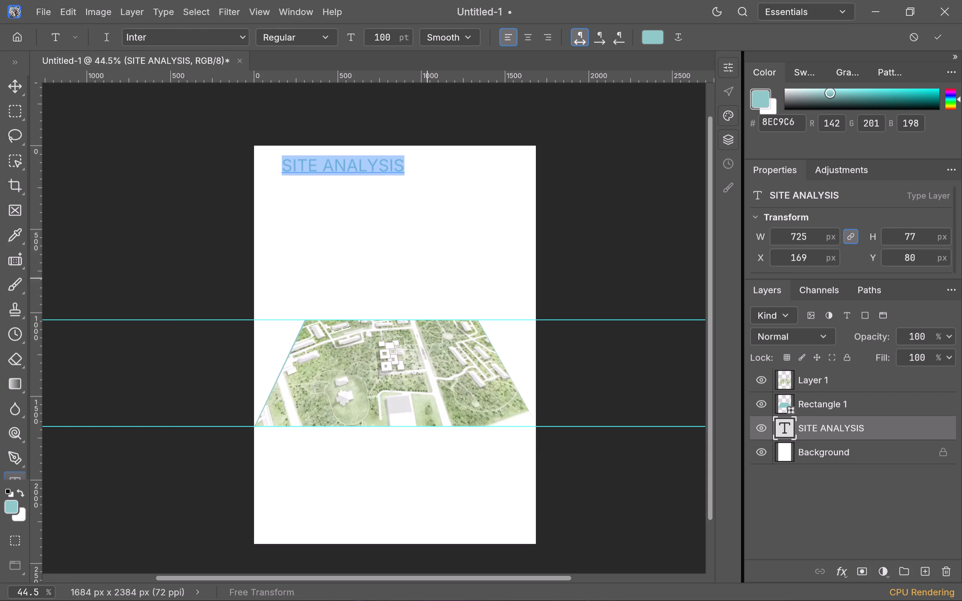
pyautogui.click(408, 215)
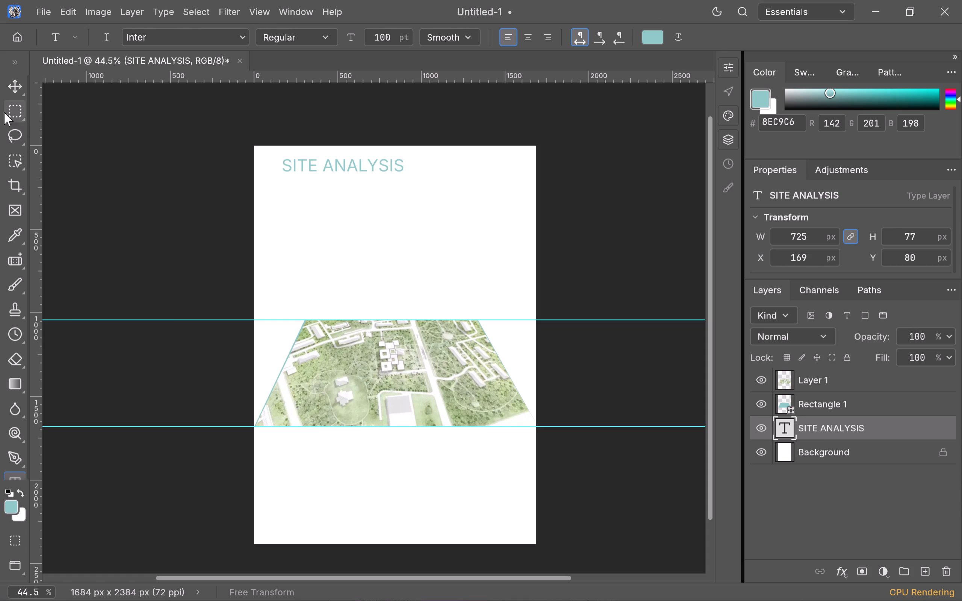
# Rotate the canvas view to about 4.5° with the Rotate View tool.
pyautogui.press('r')
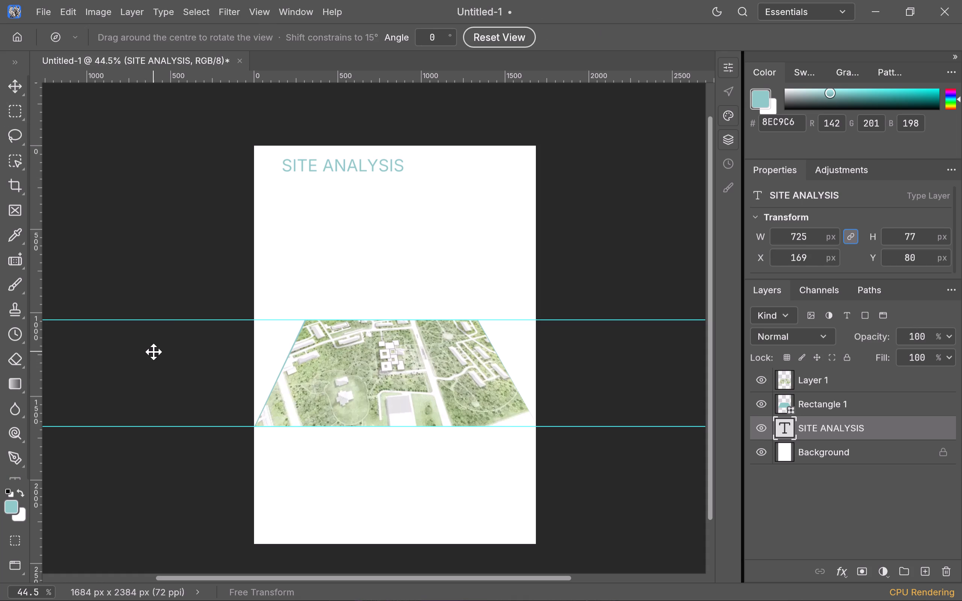
pyautogui.moveTo(254, 145); pyautogui.dragTo(313, 176)
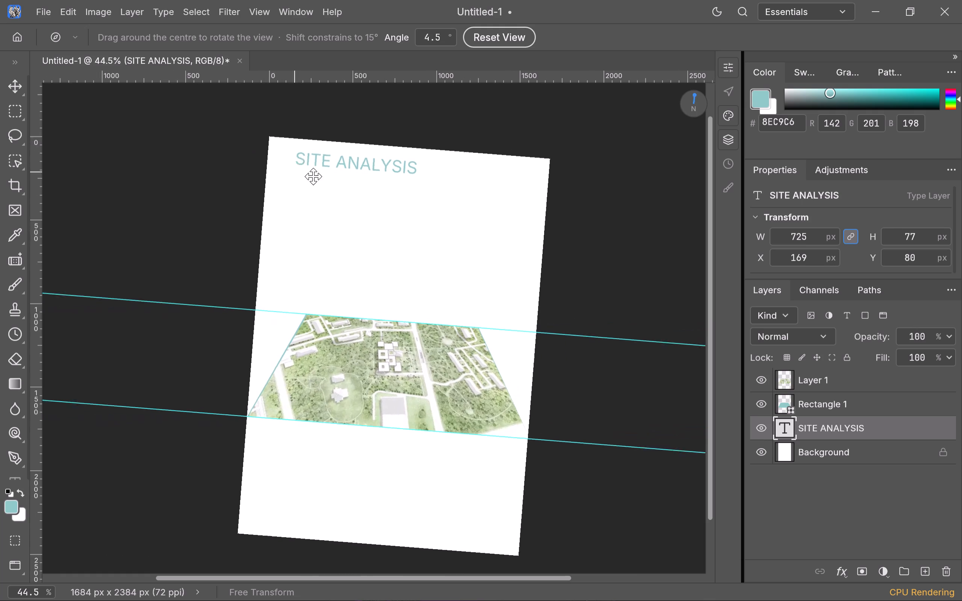
# Reset the rotated canvas view to an angle of 0°.
pyautogui.moveTo(313, 176); pyautogui.dragTo(275, 174)
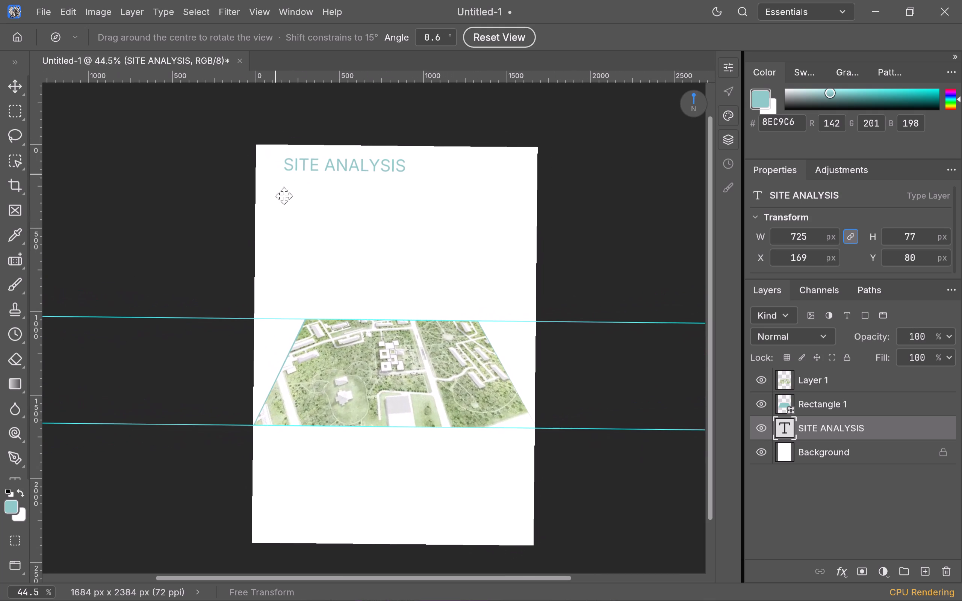
pyautogui.press('Escape')
pyautogui.press('Escape')
pyautogui.press('Escape')
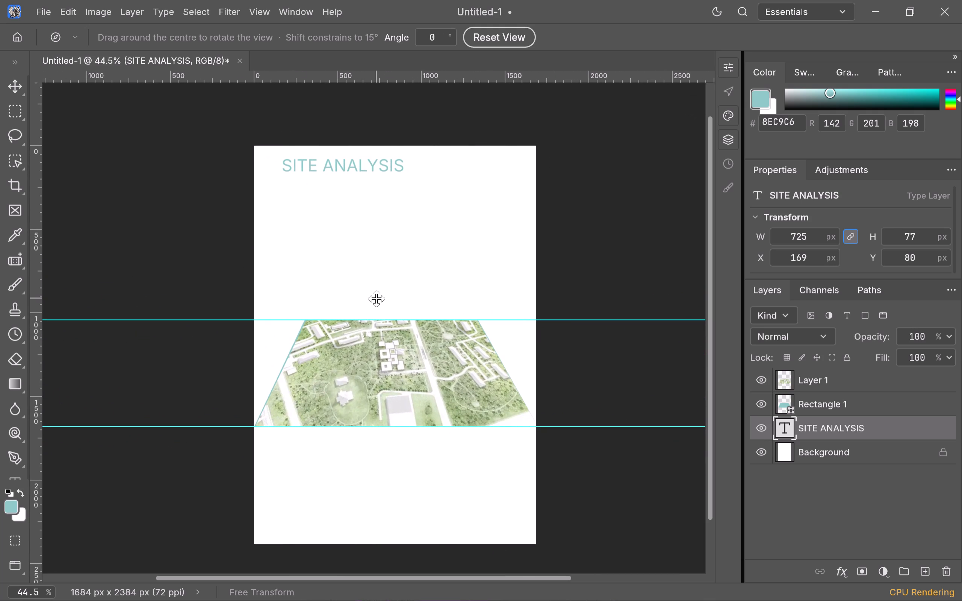
pyautogui.press('Escape')
pyautogui.press('Escape')
# Draw a teal 8EC9C6 rectangle about 1684 × 217 px across the full page width along the page's top edge.
pyautogui.scroll(-2, 329, 290)
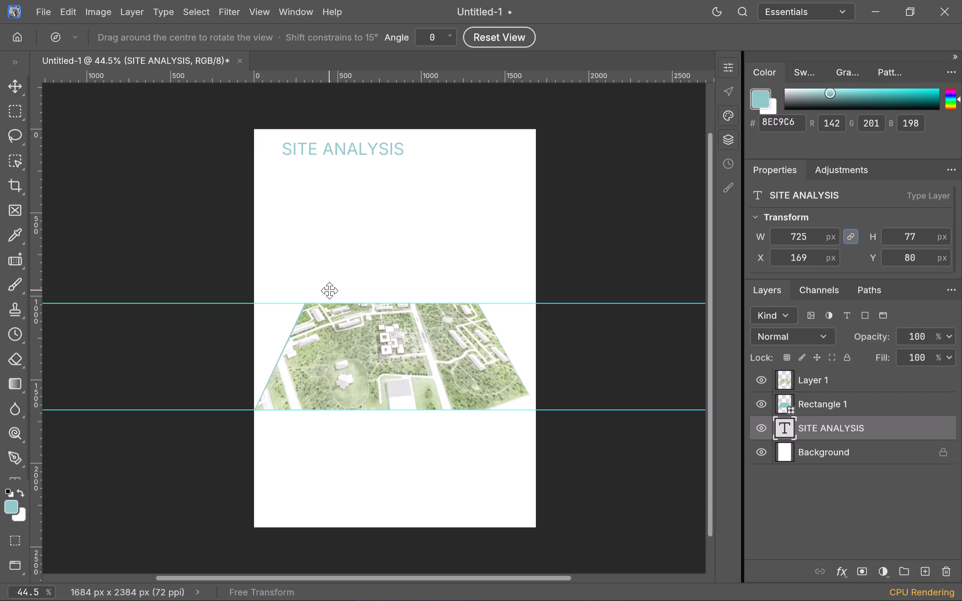
pyautogui.scroll(2, 329, 290)
pyautogui.scroll(-3, 12, 325)
pyautogui.scroll(-4, 14, 368)
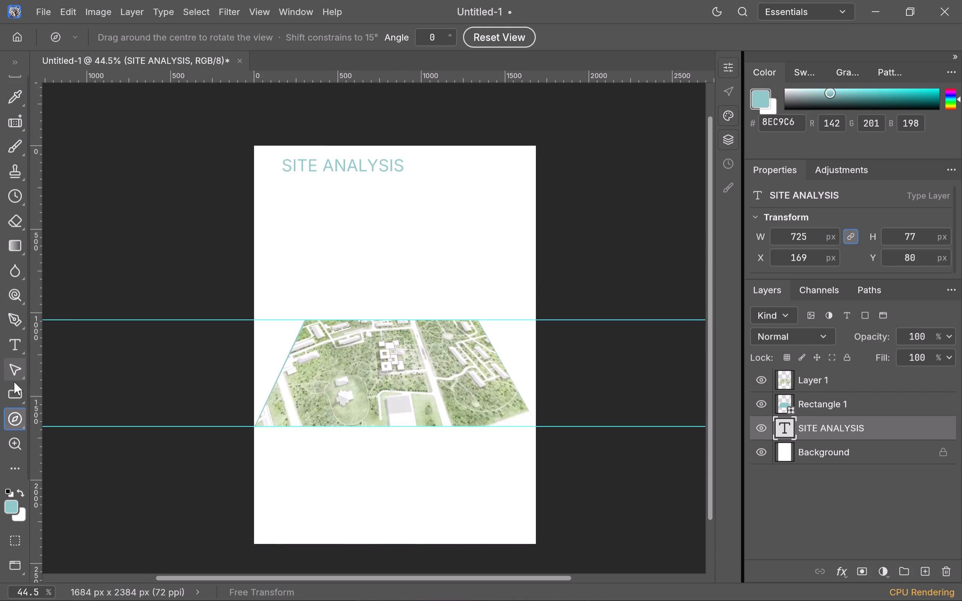
pyautogui.click(15, 347)
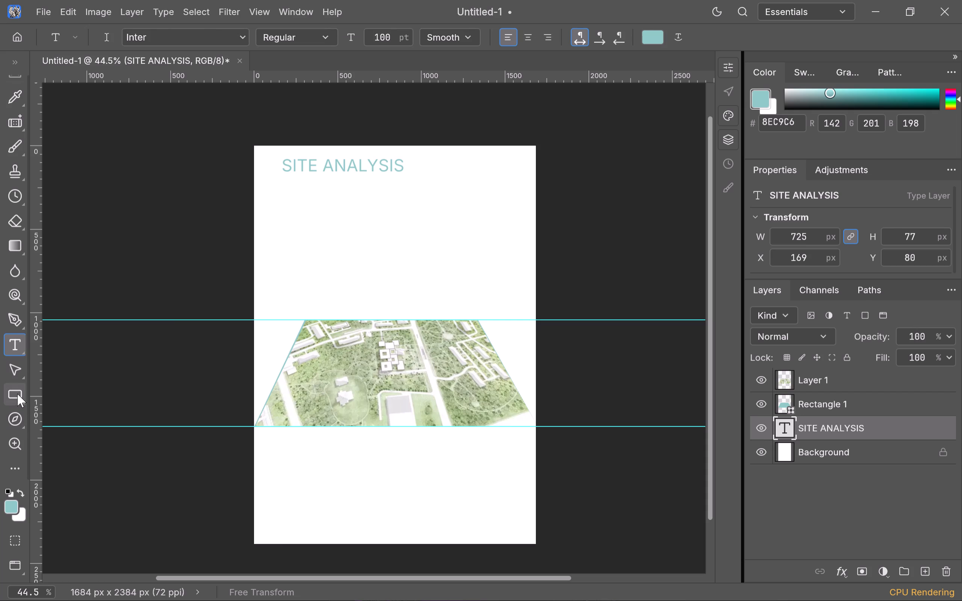
pyautogui.click(17, 393)
pyautogui.click(23, 398)
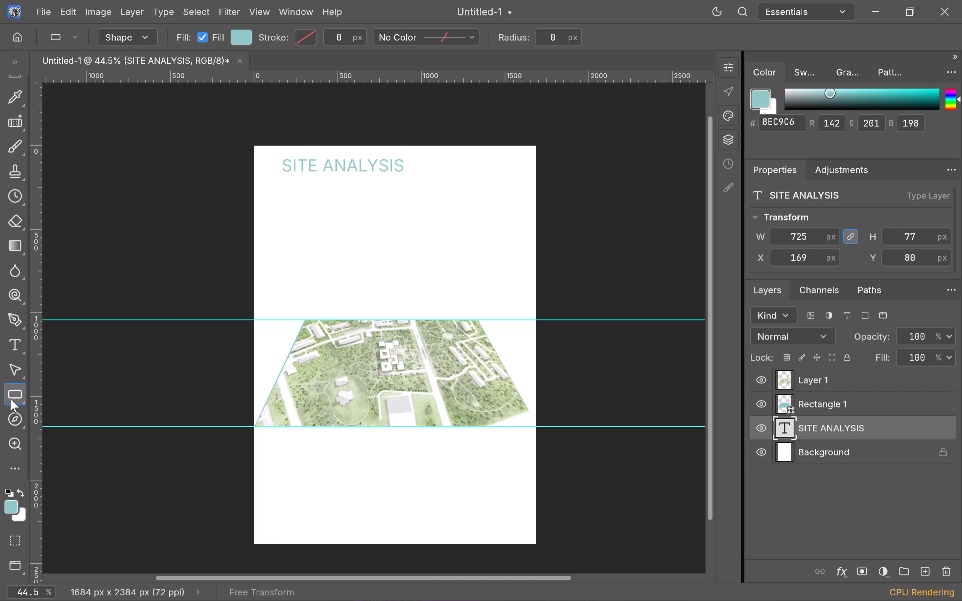
pyautogui.rightClick(10, 399)
pyautogui.click(76, 396)
pyautogui.moveTo(253, 145); pyautogui.dragTo(535, 187)
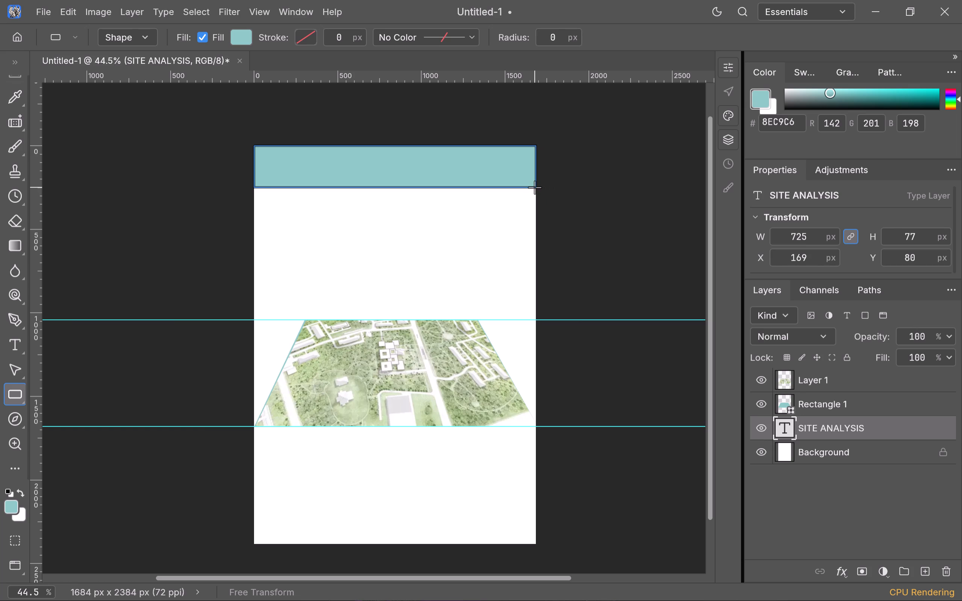
pyautogui.moveTo(535, 187); pyautogui.dragTo(536, 182)
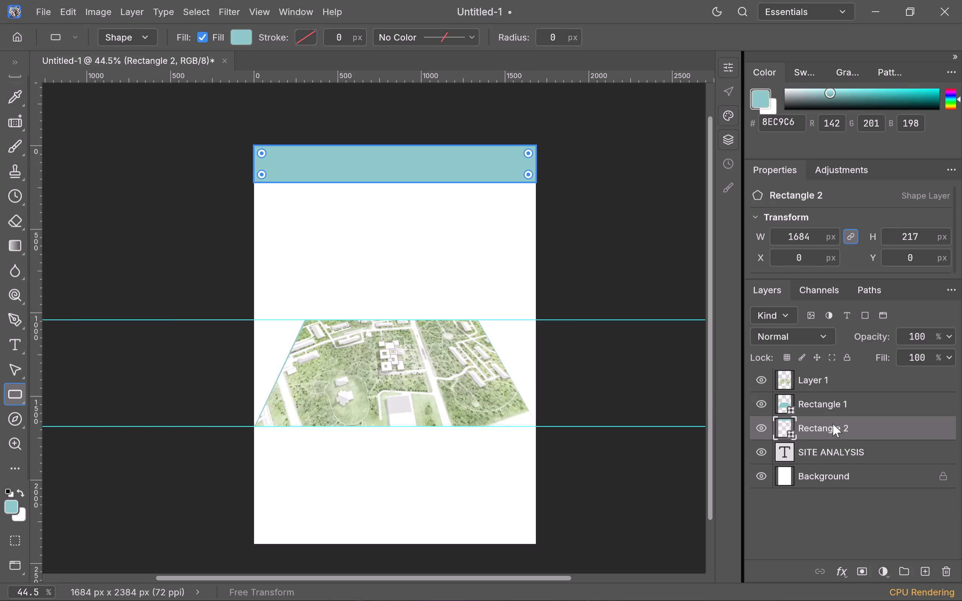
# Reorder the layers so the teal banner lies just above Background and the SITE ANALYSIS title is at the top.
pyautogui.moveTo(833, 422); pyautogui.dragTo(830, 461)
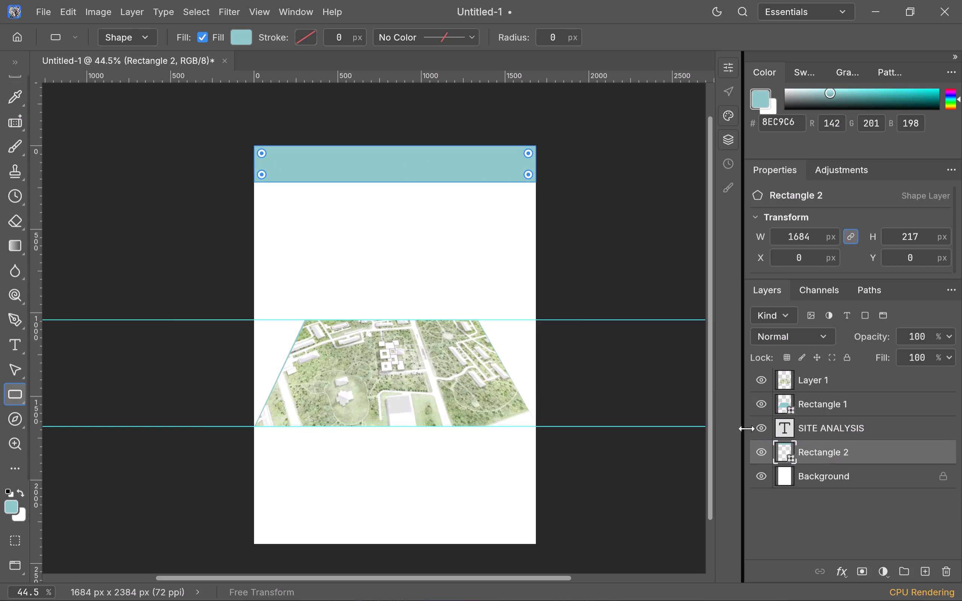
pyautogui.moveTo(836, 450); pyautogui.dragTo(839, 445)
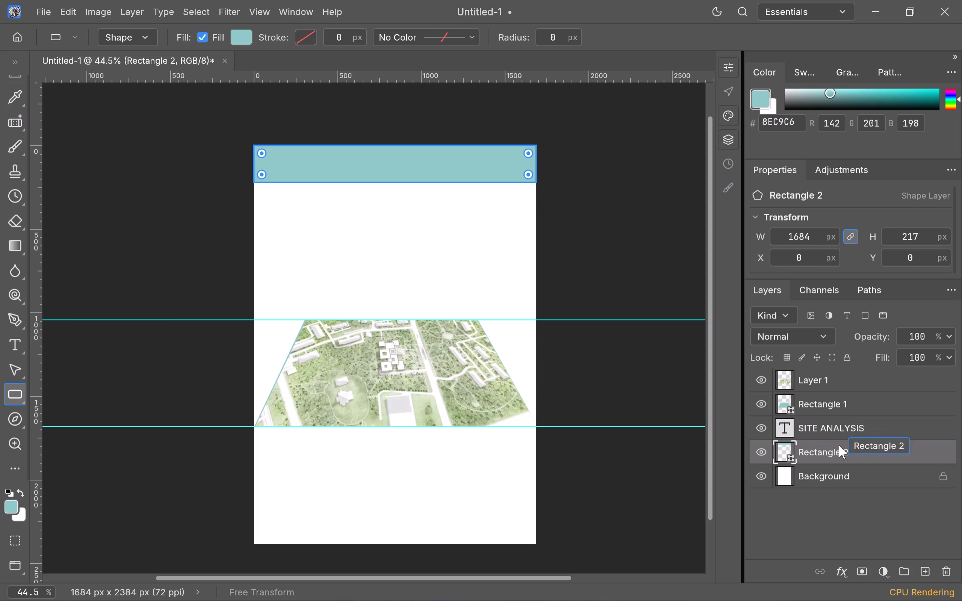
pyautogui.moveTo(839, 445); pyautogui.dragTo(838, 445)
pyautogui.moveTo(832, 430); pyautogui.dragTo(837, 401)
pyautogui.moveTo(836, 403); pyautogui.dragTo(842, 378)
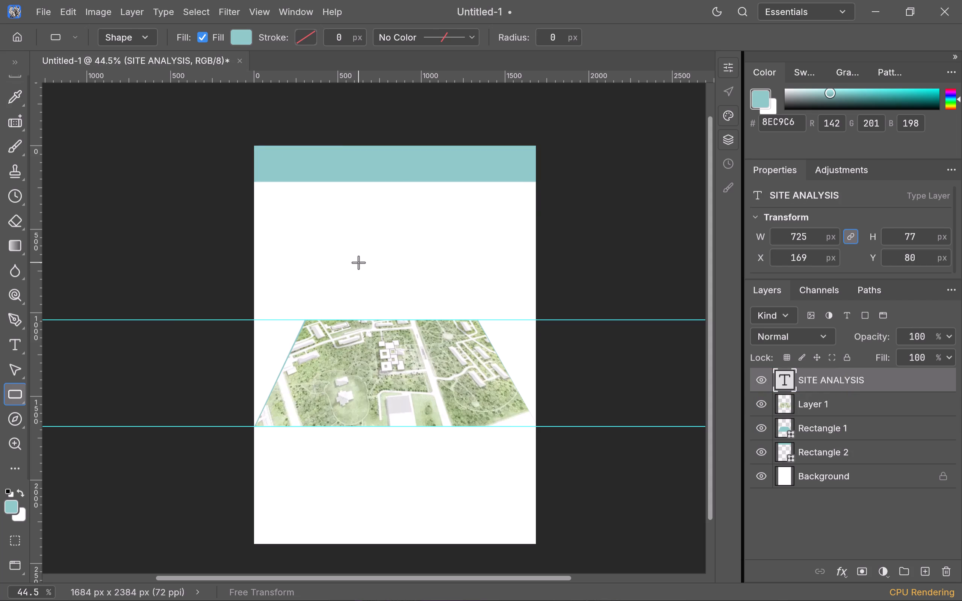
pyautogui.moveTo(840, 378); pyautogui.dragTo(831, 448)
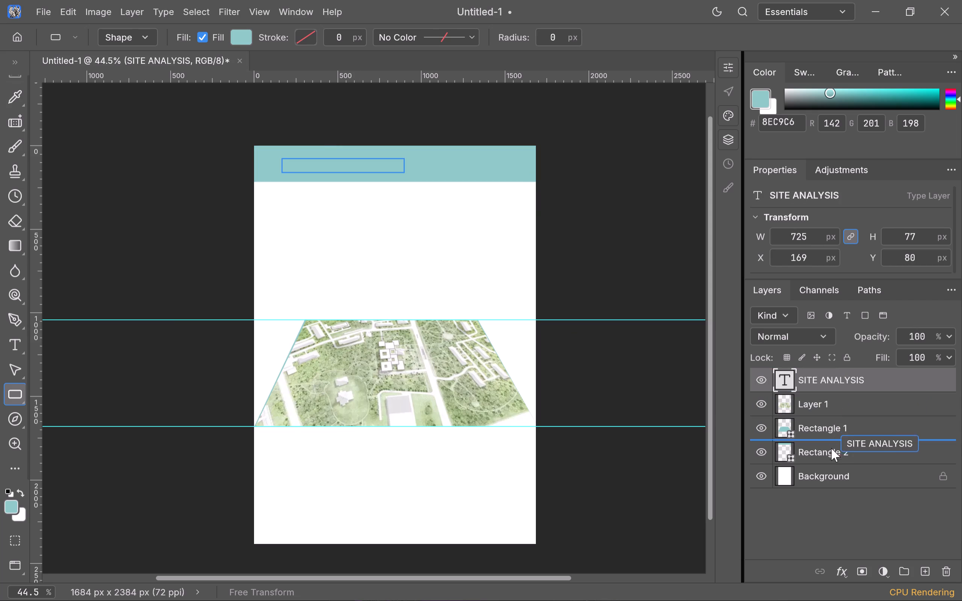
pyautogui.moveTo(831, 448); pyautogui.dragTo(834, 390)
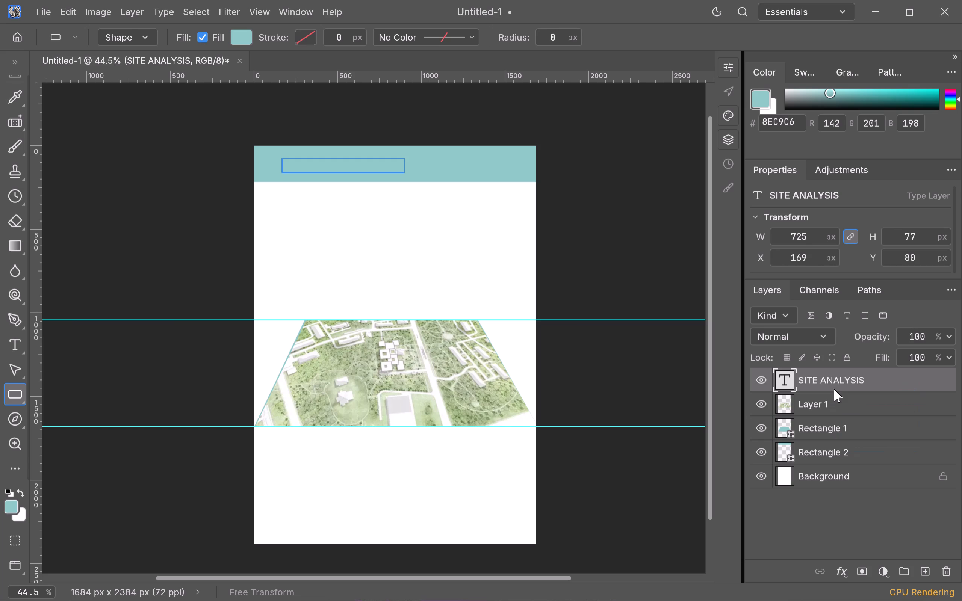
# Set the foreground colour to bright cyan, hex 23FFF4.
pyautogui.moveTo(832, 91); pyautogui.dragTo(906, 92)
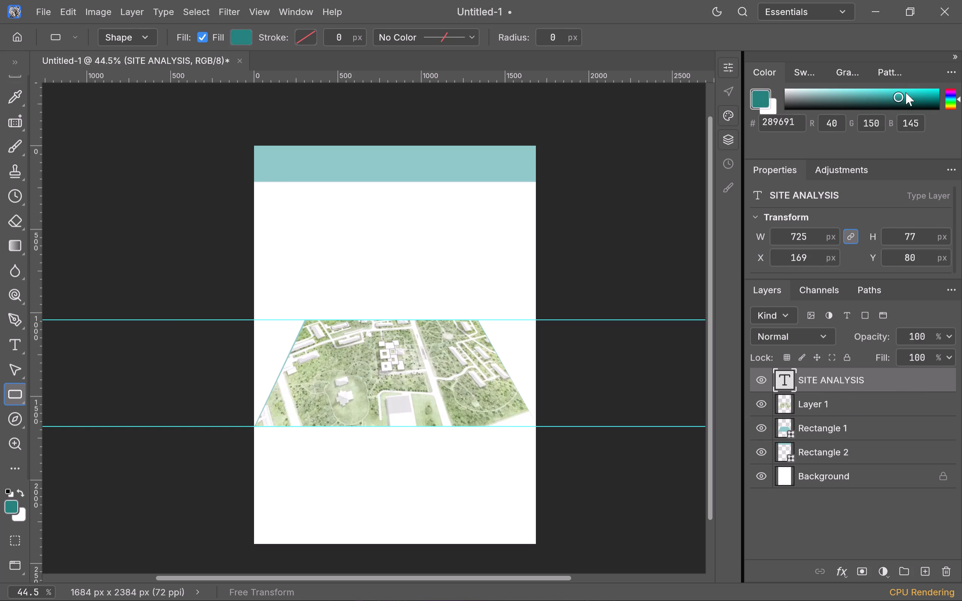
pyautogui.moveTo(906, 92); pyautogui.dragTo(918, 86)
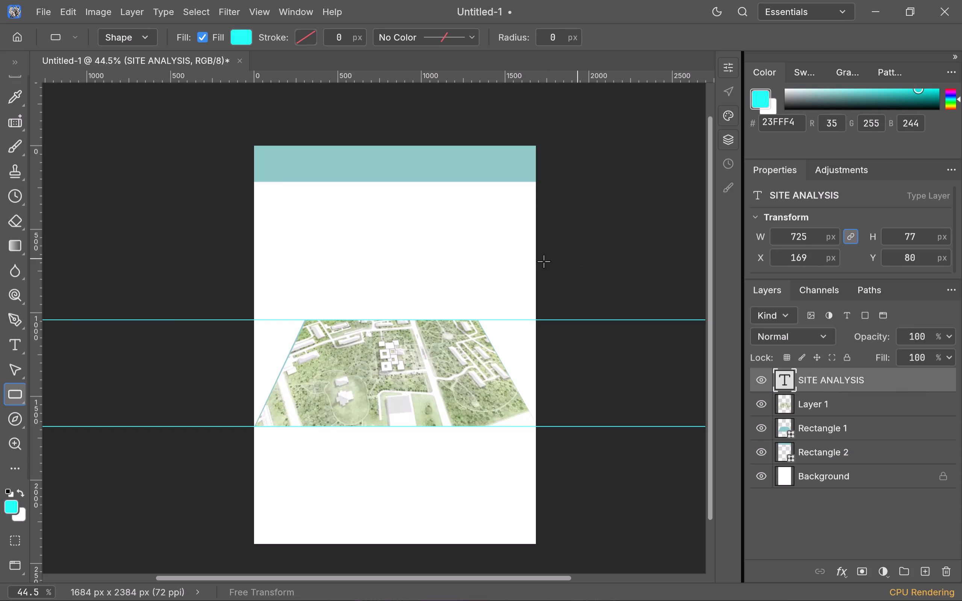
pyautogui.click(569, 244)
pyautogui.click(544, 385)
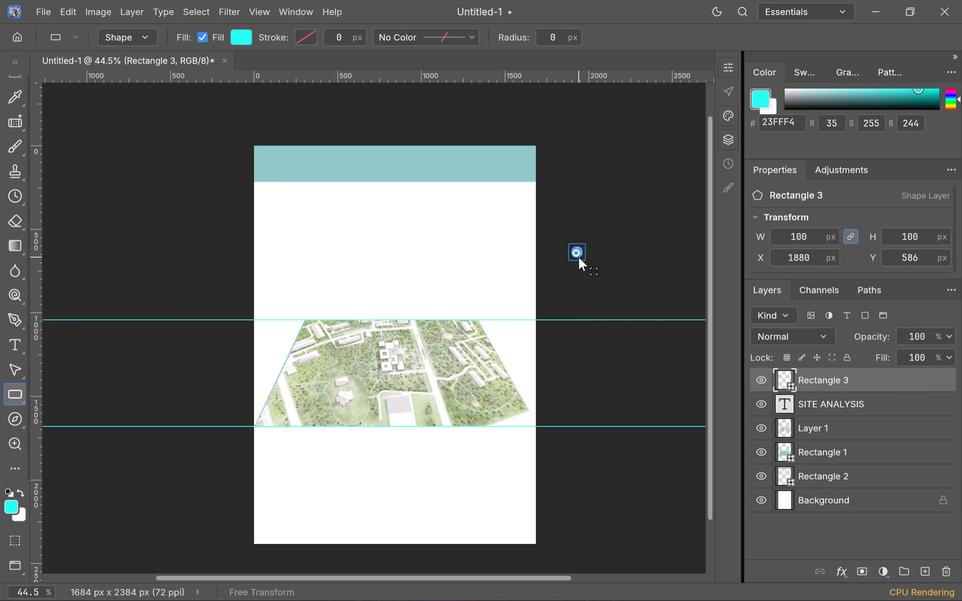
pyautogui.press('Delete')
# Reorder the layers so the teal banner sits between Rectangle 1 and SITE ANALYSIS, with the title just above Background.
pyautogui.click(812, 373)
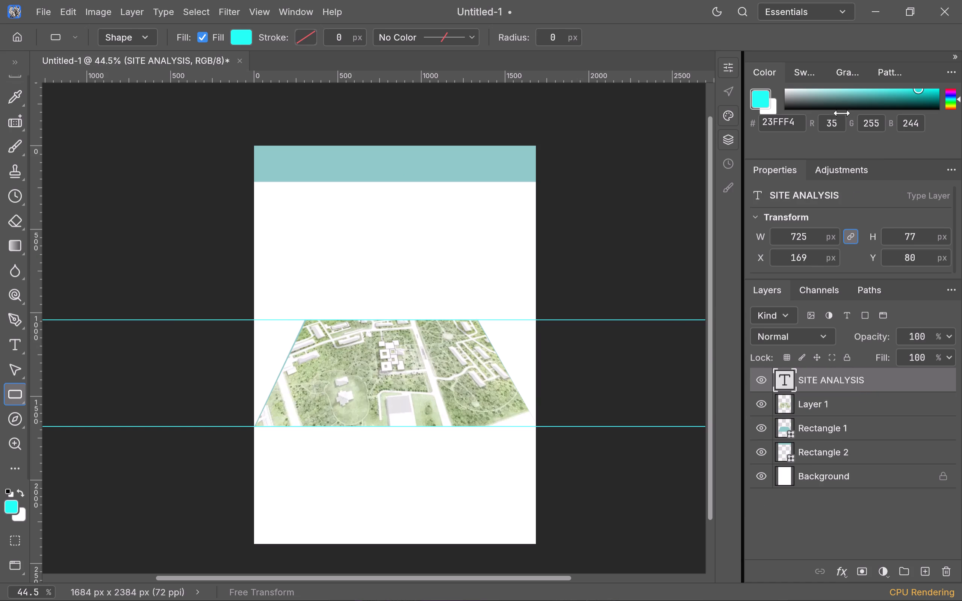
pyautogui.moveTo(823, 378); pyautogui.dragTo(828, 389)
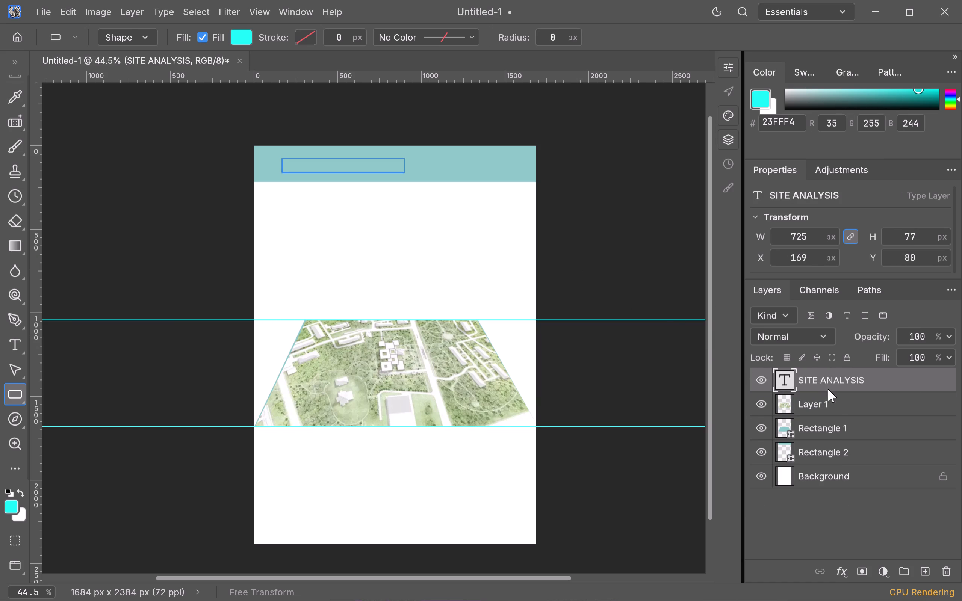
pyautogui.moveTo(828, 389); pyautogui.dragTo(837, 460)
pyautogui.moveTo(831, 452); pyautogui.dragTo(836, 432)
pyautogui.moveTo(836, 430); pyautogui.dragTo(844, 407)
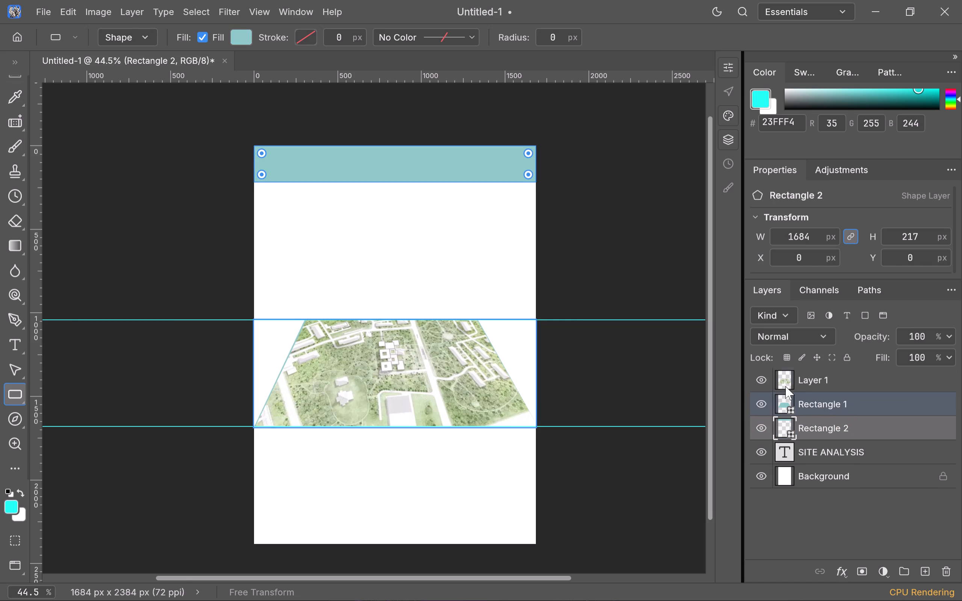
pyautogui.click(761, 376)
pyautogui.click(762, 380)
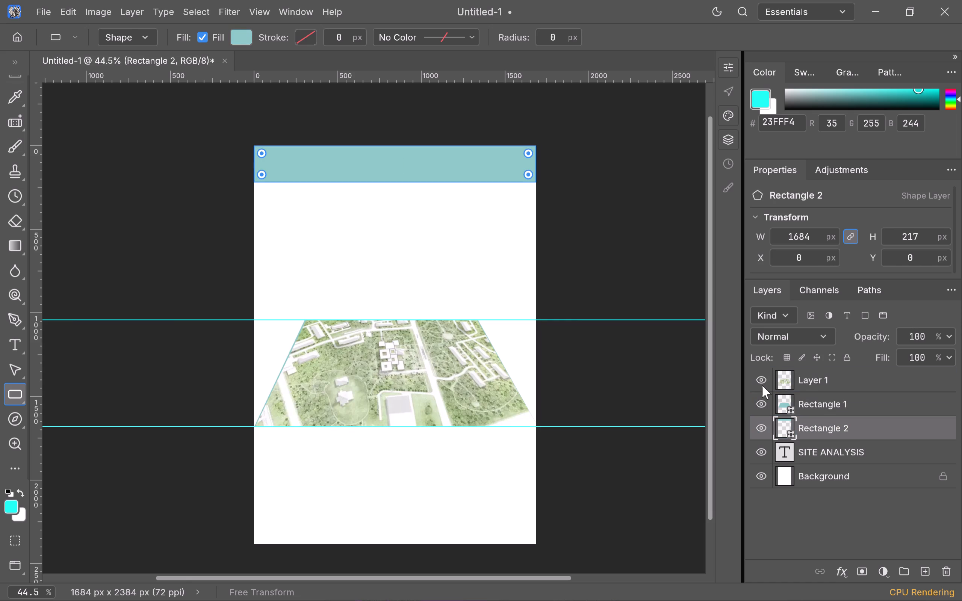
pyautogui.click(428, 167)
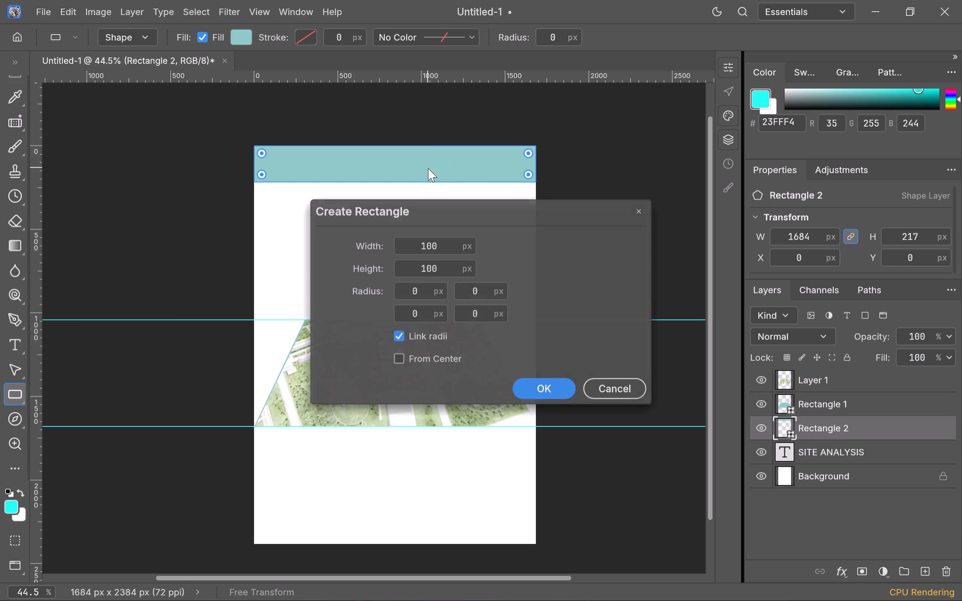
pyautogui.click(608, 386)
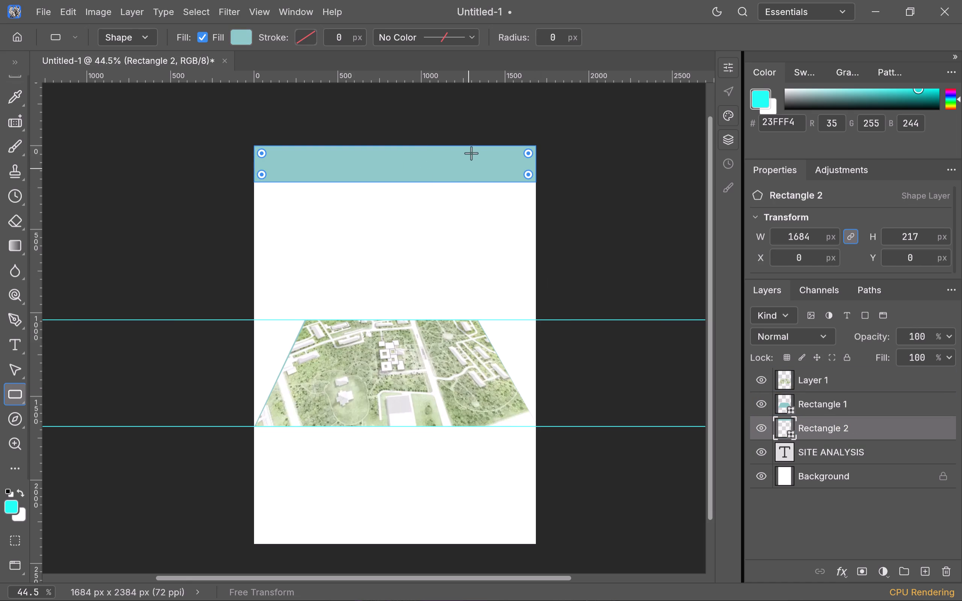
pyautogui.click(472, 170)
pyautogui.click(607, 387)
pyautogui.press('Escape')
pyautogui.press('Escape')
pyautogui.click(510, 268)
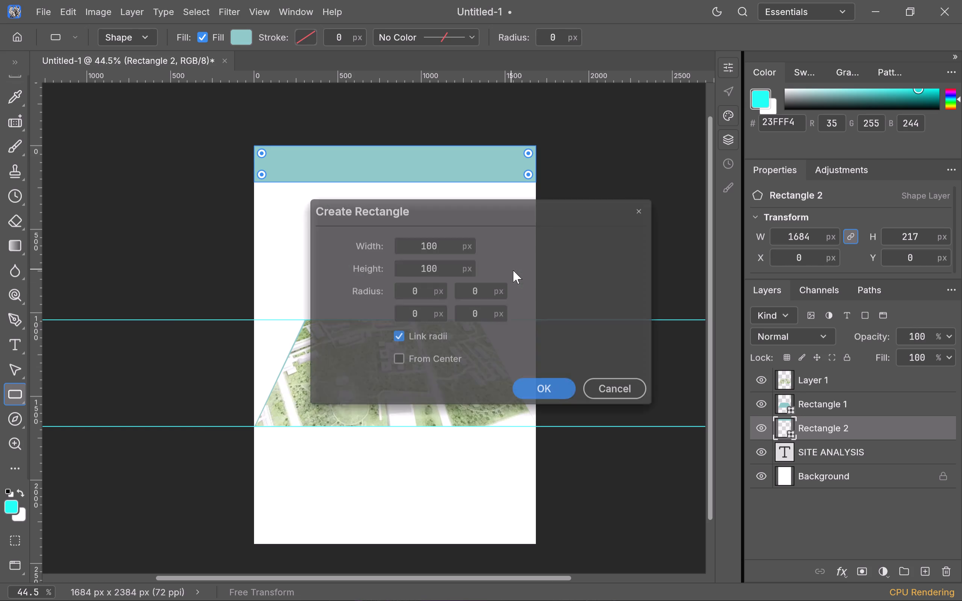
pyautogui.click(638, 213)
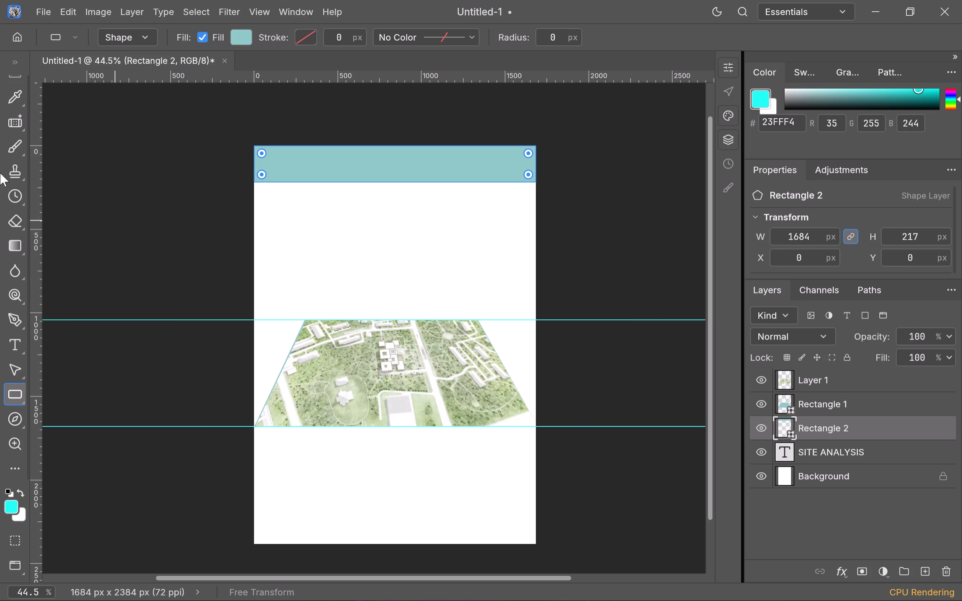
# Select the teal banner with the Move tool, and briefly hide and show it to check the title beneath.
pyautogui.scroll(7, 13, 114)
pyautogui.click(16, 83)
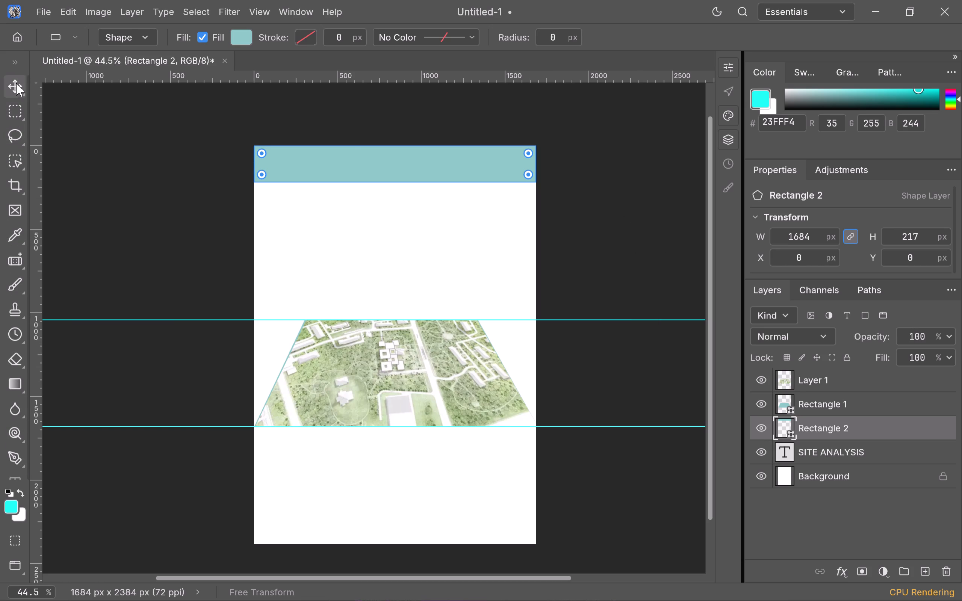
pyautogui.click(411, 156)
pyautogui.click(472, 157)
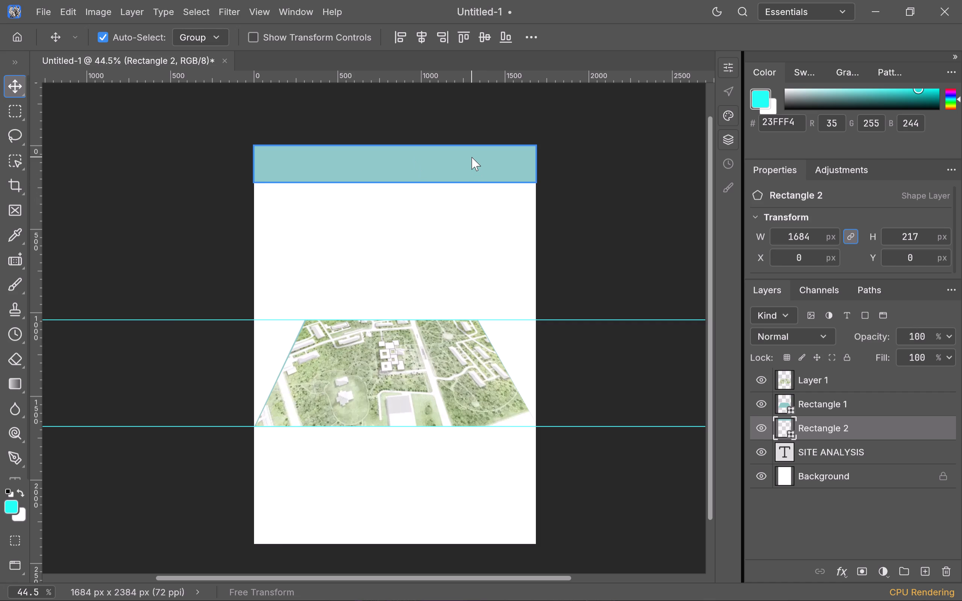
pyautogui.click(759, 426)
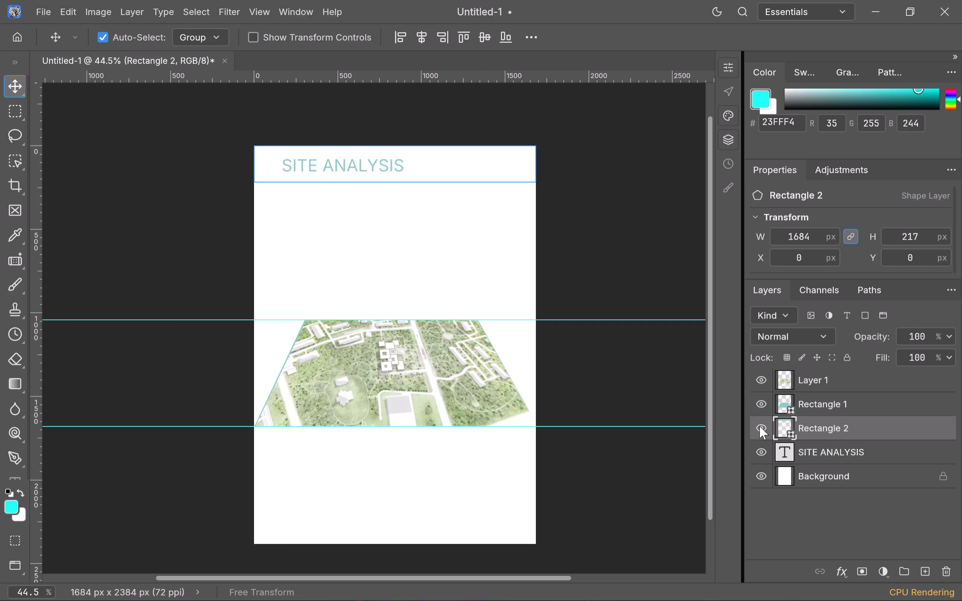
pyautogui.click(759, 426)
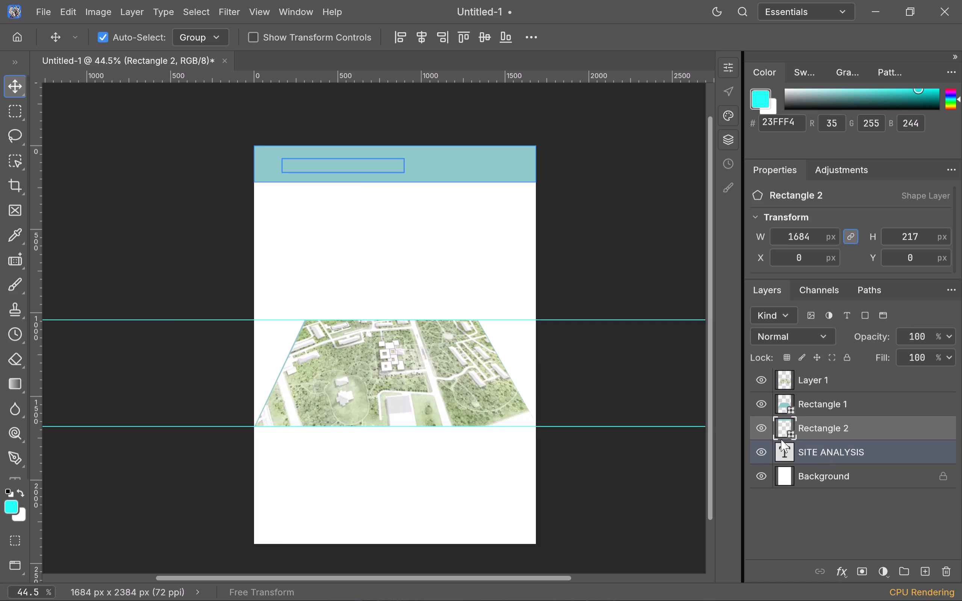
# Move the SITE ANALYSIS layer directly above the teal banner's layer, and check both layers by toggling their visibility.
pyautogui.moveTo(819, 446); pyautogui.dragTo(829, 423)
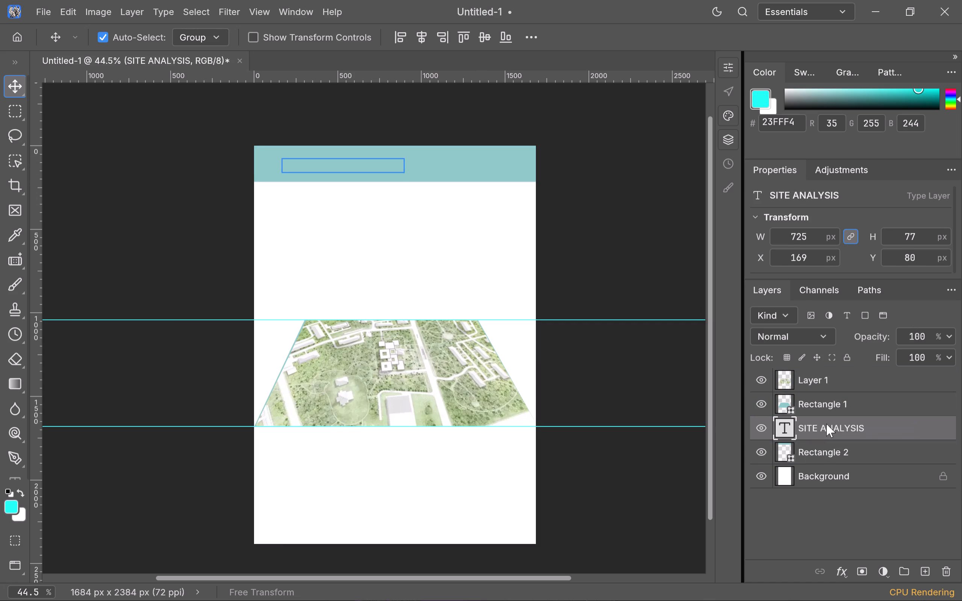
pyautogui.click(760, 431)
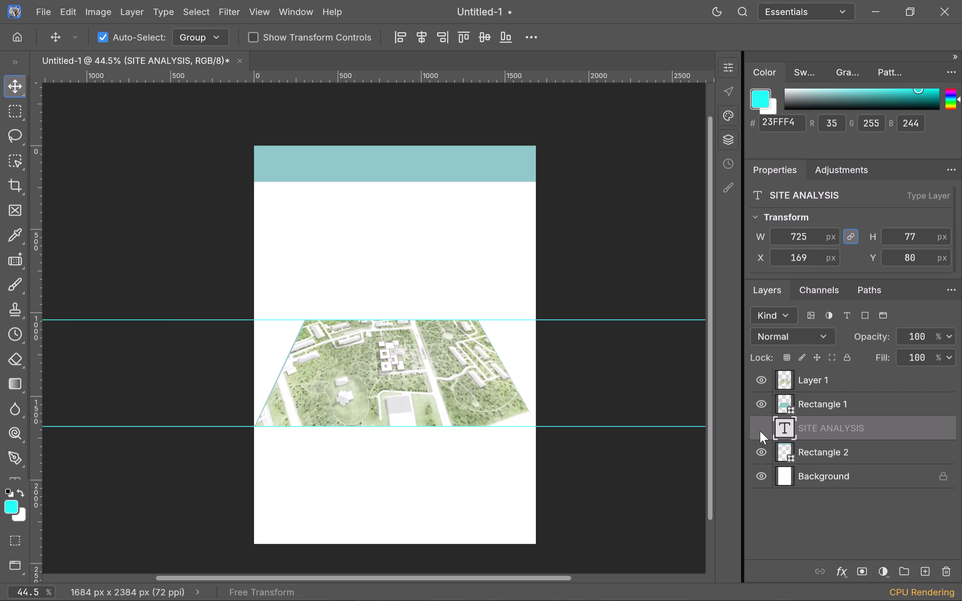
pyautogui.click(760, 431)
pyautogui.click(759, 451)
pyautogui.click(759, 451)
# With the Rectangle 2 banner layer selected, set the foreground colour to dark teal, hex 3D5B5A.
pyautogui.click(806, 450)
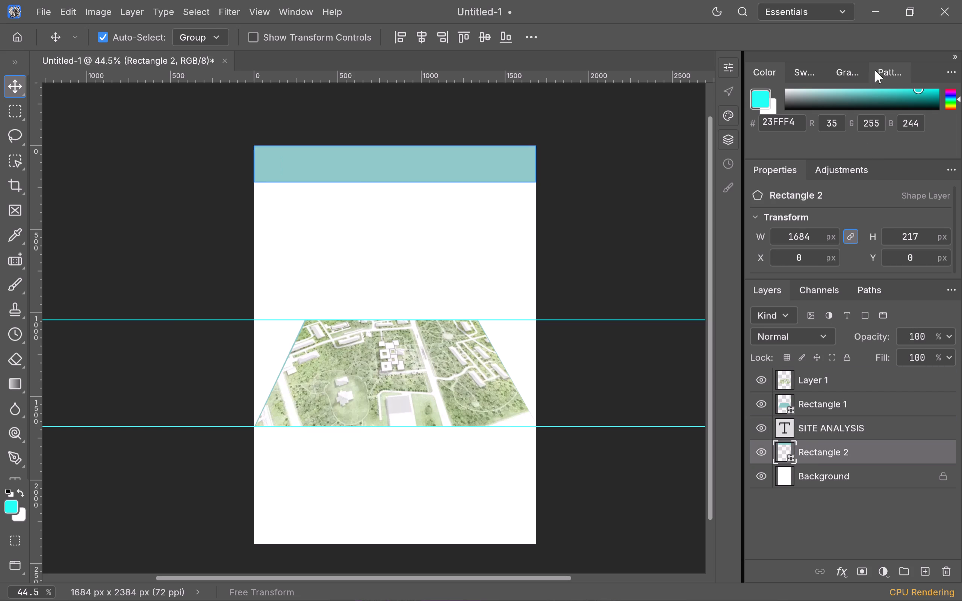
pyautogui.moveTo(919, 90); pyautogui.dragTo(839, 102)
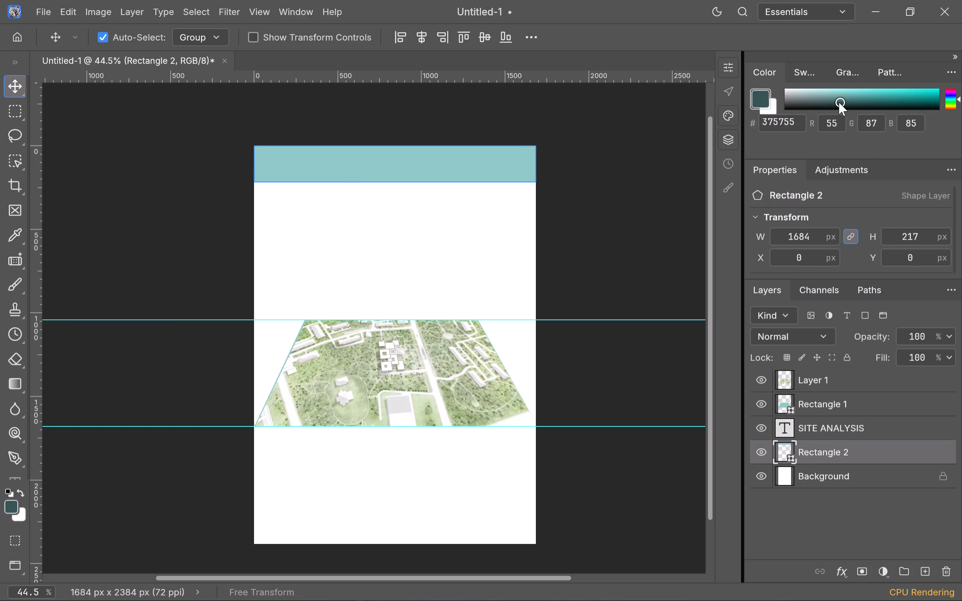
pyautogui.moveTo(839, 102); pyautogui.dragTo(835, 102)
# Lower the opacity of the Rectangle 2 banner layer to 54%, and clear the layer selection.
pyautogui.click(914, 336)
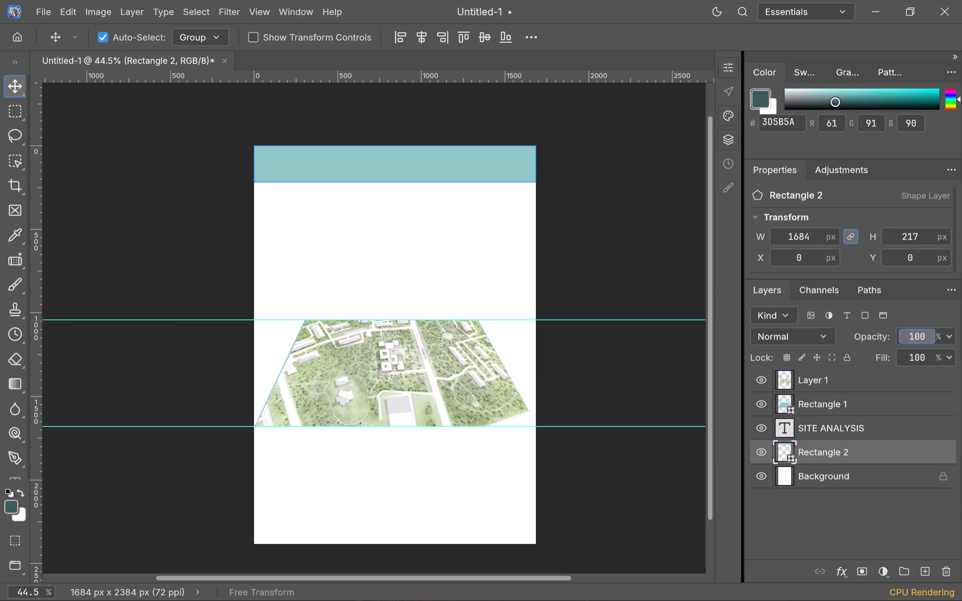
pyautogui.scroll(-14, 914, 336)
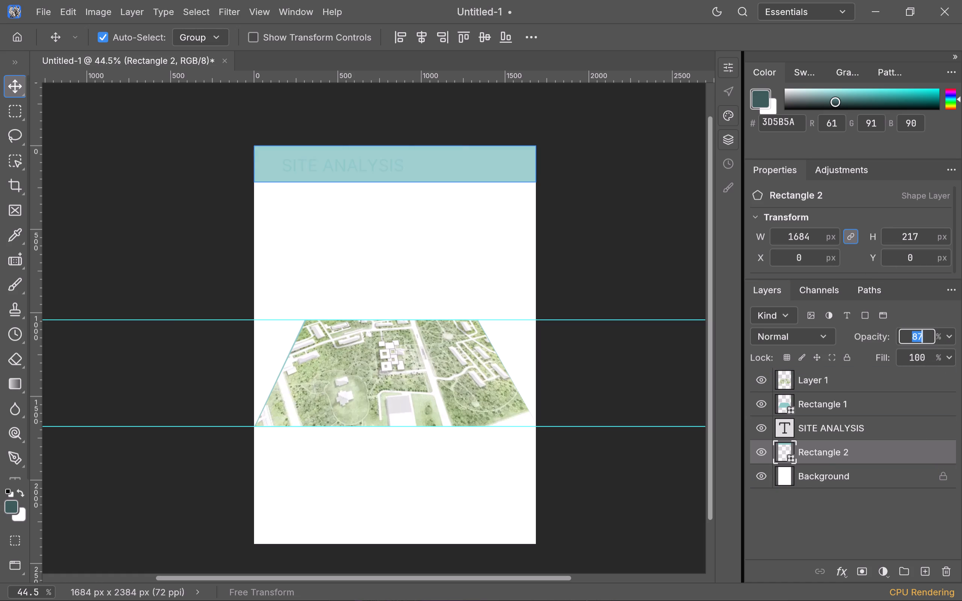
pyautogui.scroll(-20, 914, 336)
pyautogui.scroll(-4, 914, 325)
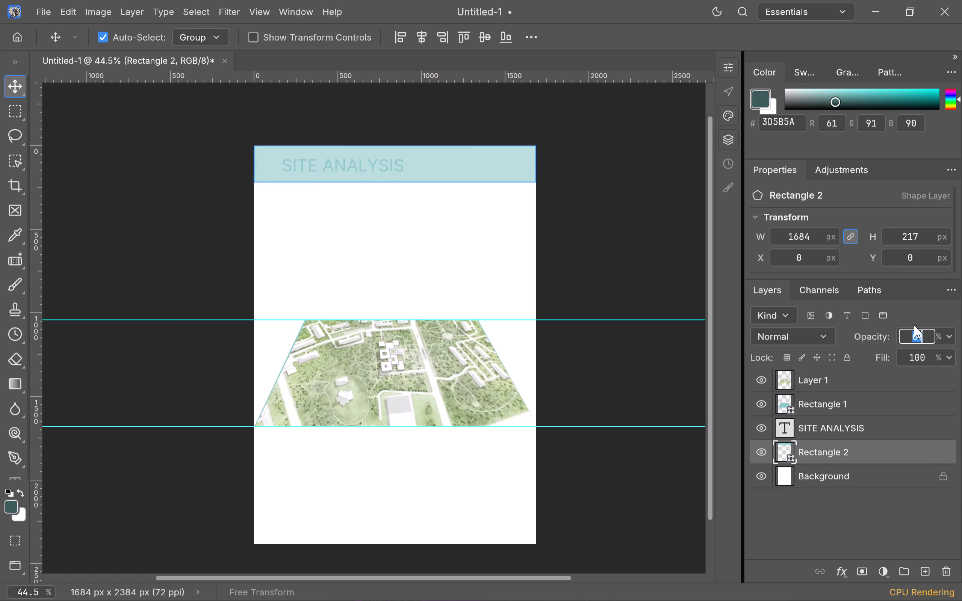
pyautogui.scroll(-8, 914, 325)
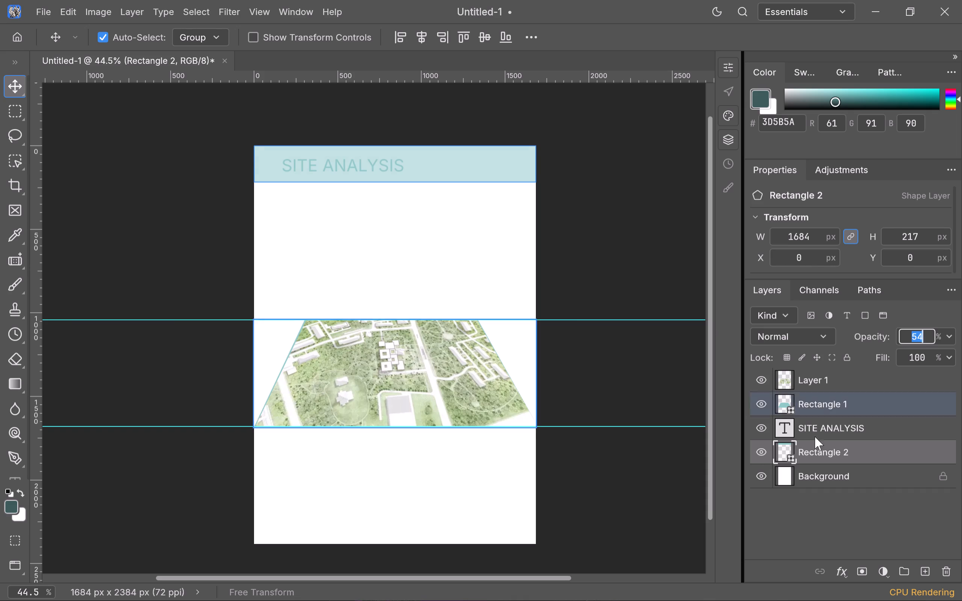
pyautogui.click(830, 426)
pyautogui.click(649, 473)
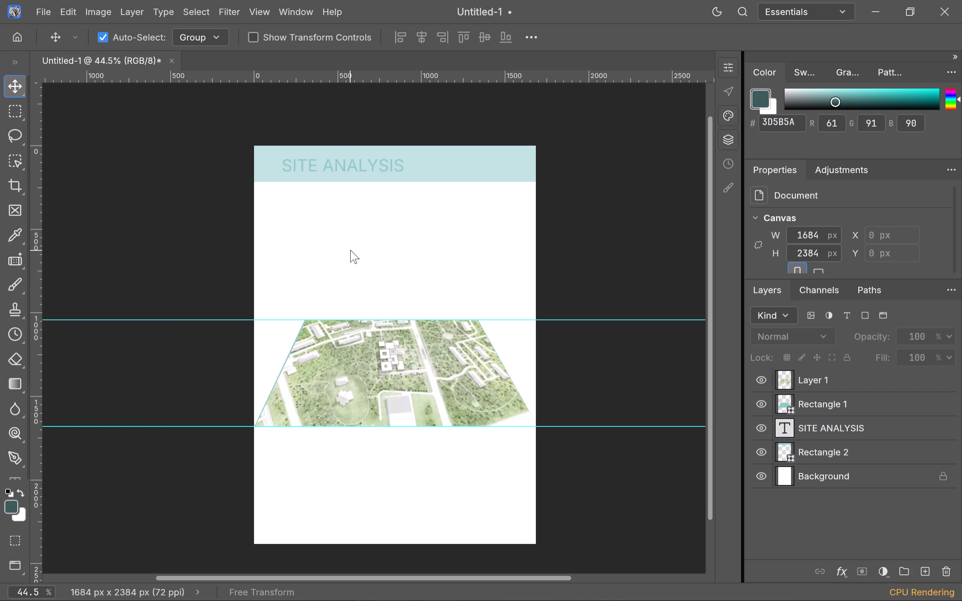
# Paste the copied site plan image directly above the Rectangle 2 layer and move it onto the banner at about X 420, Y 8 px.
pyautogui.scroll(-3, 354, 260)
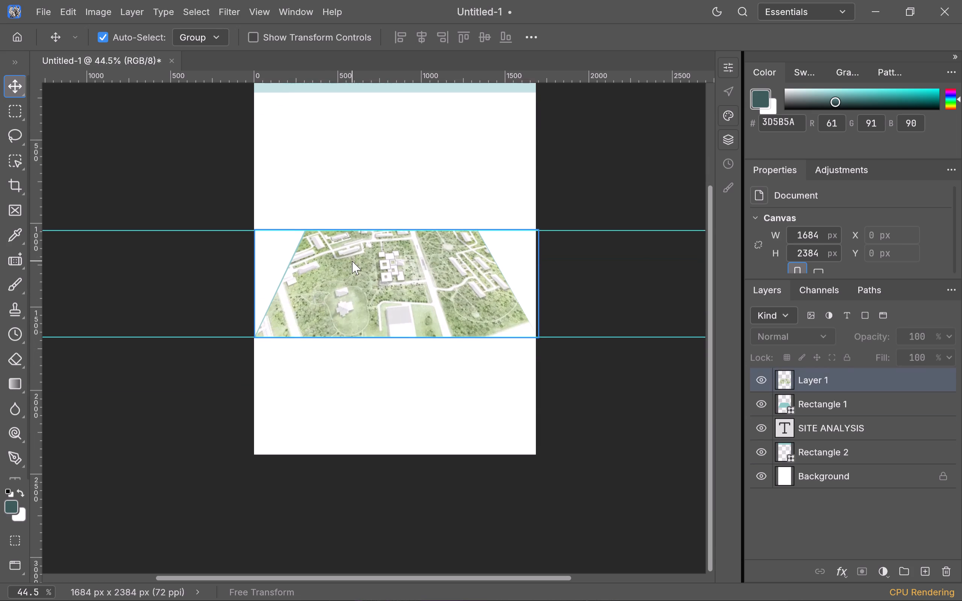
pyautogui.scroll(3, 352, 261)
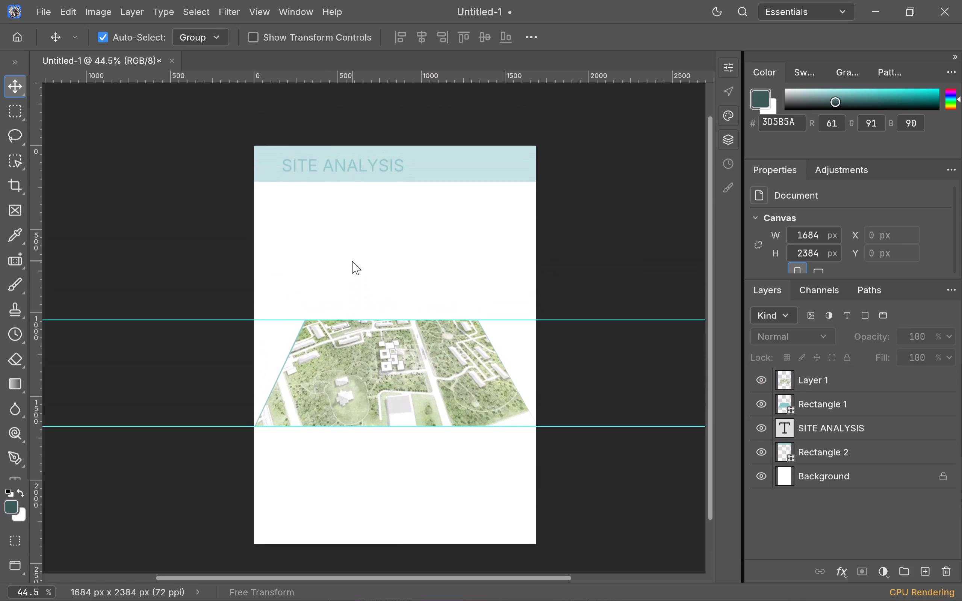
pyautogui.click(431, 177)
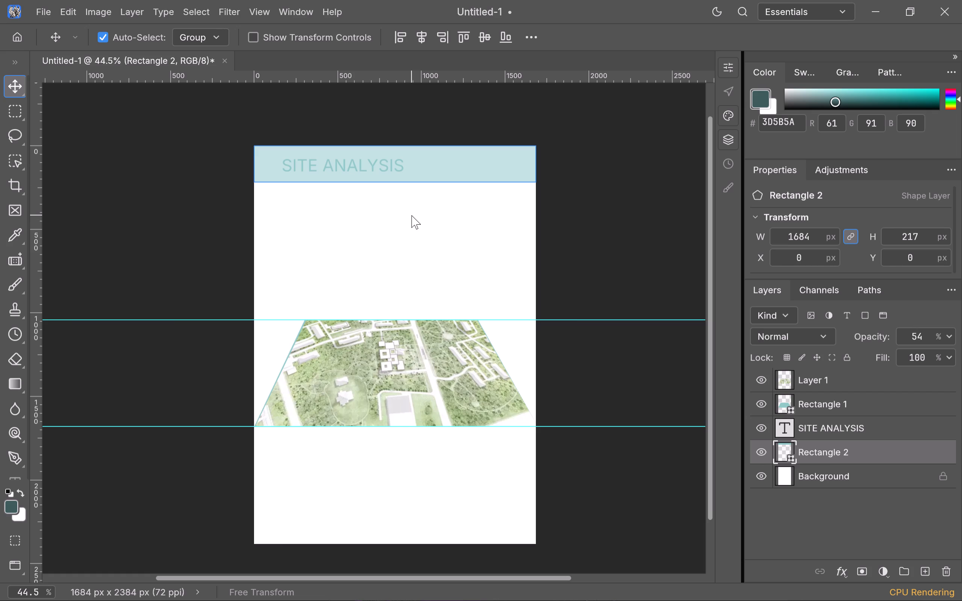
pyautogui.hotkey('ctrl', 'v')
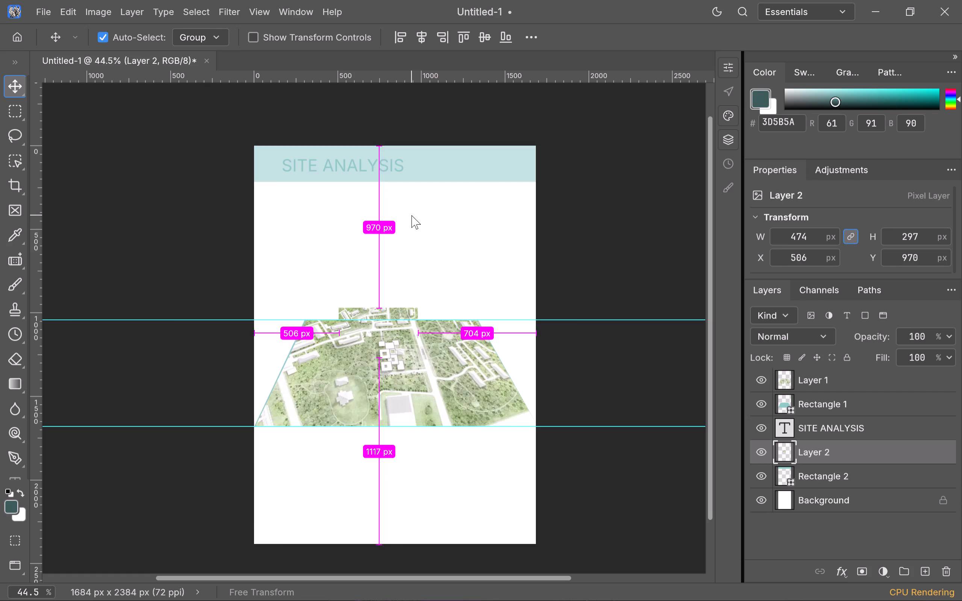
pyautogui.moveTo(381, 311); pyautogui.dragTo(388, 263)
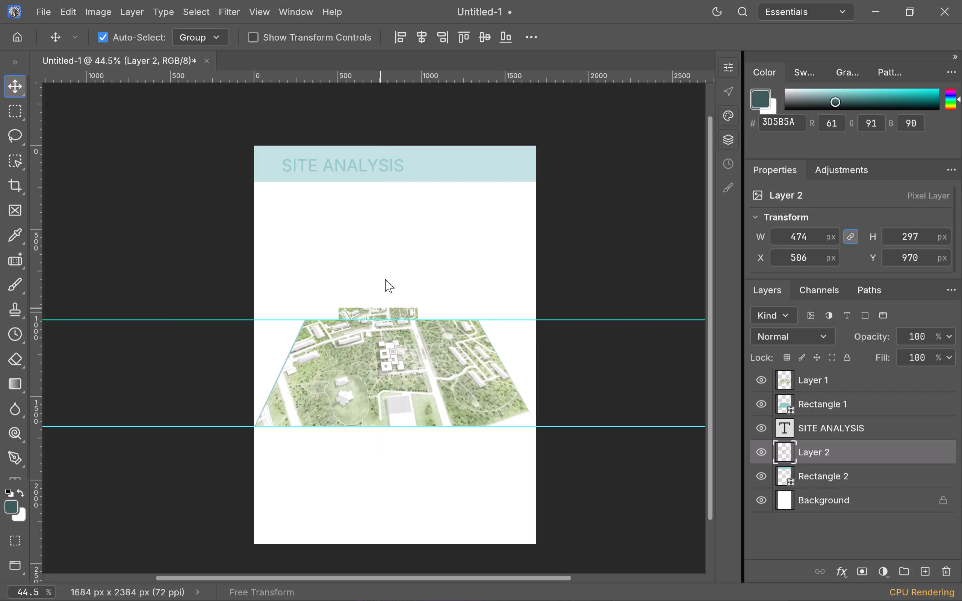
pyautogui.moveTo(388, 263); pyautogui.dragTo(371, 151)
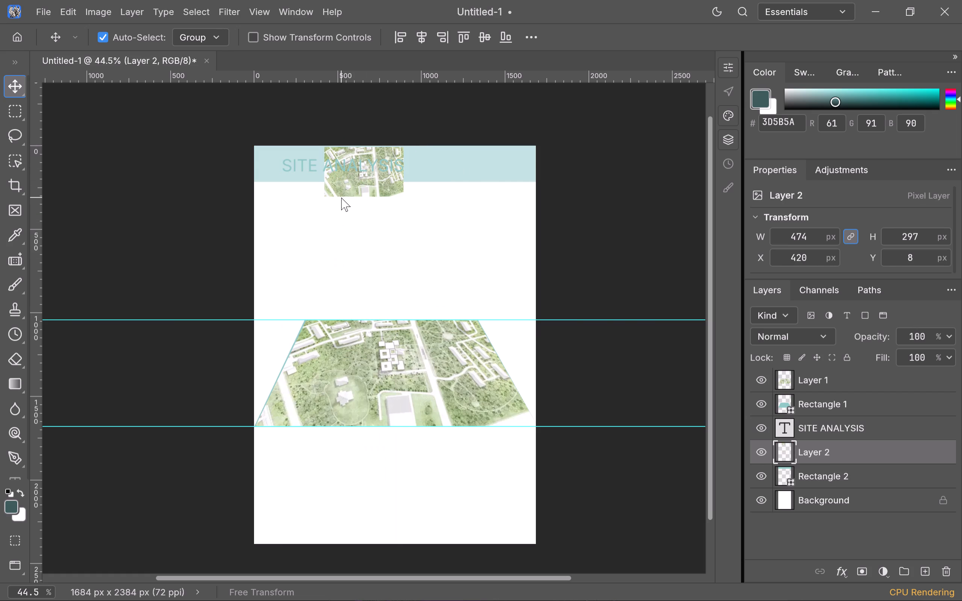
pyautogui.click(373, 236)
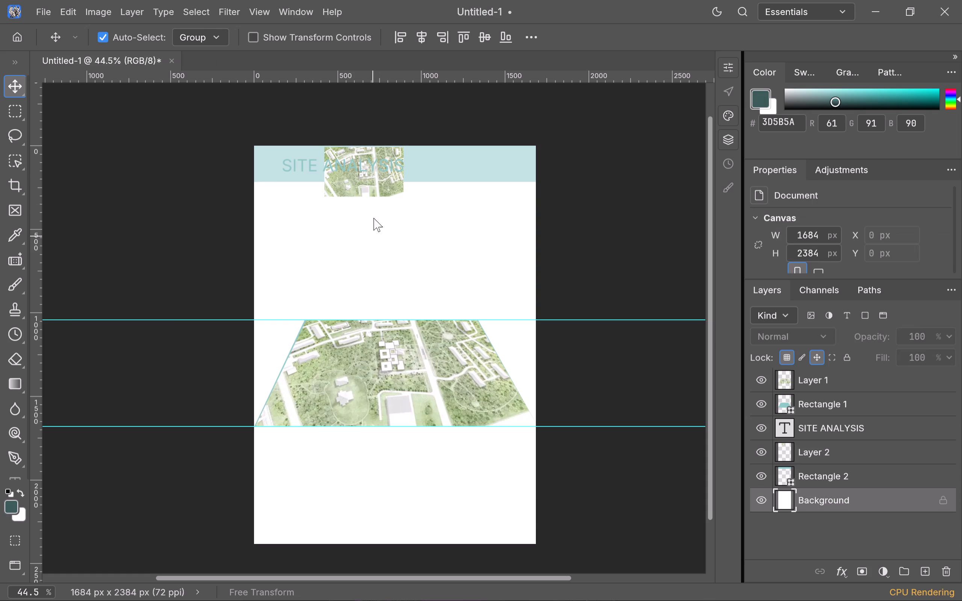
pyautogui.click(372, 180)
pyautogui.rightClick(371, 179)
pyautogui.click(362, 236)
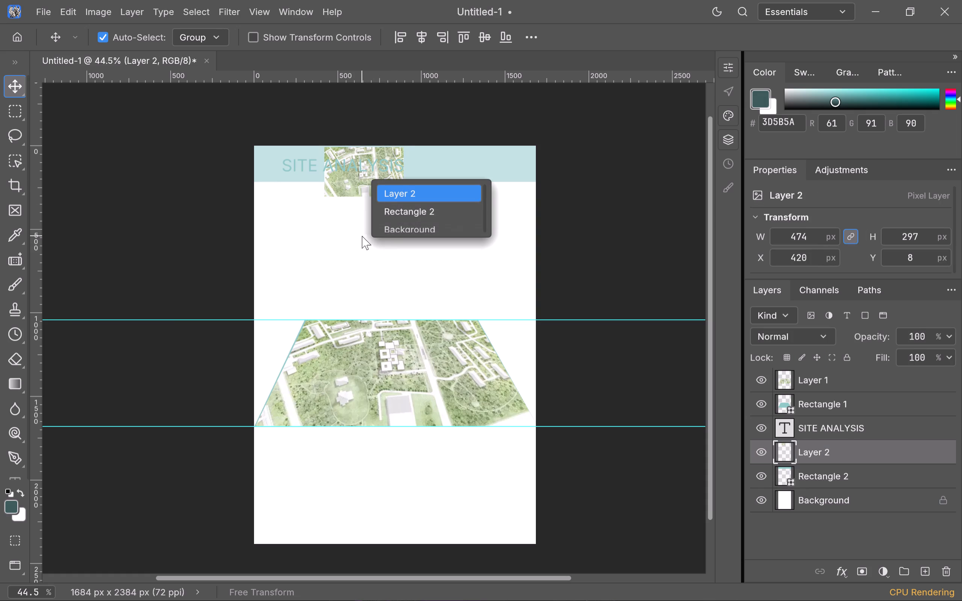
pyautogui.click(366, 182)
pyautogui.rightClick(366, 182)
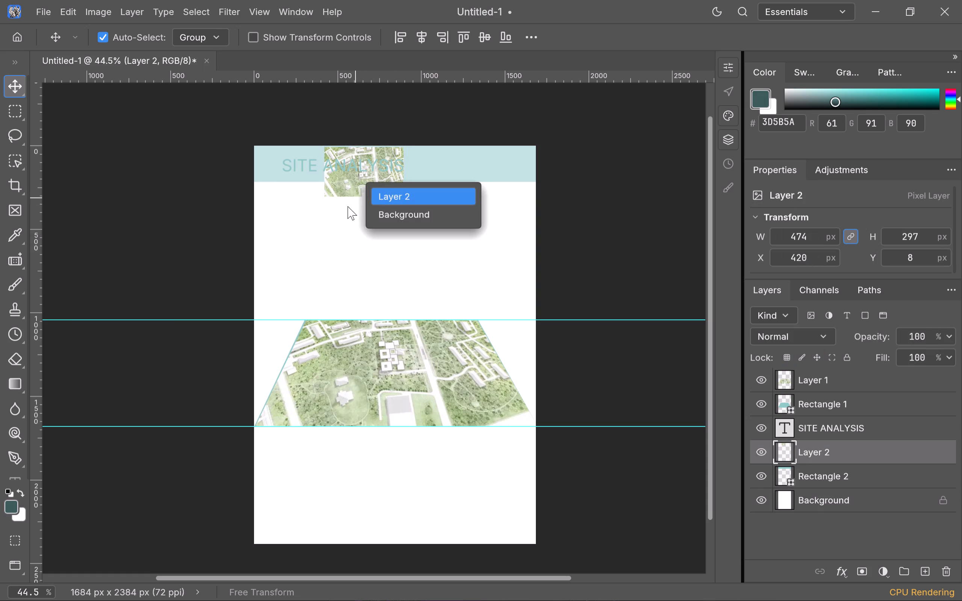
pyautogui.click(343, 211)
# Put the pasted site plan on the banner into Distort mode and pull its lower-left corner to the banner's lower-left corner.
pyautogui.click(354, 185)
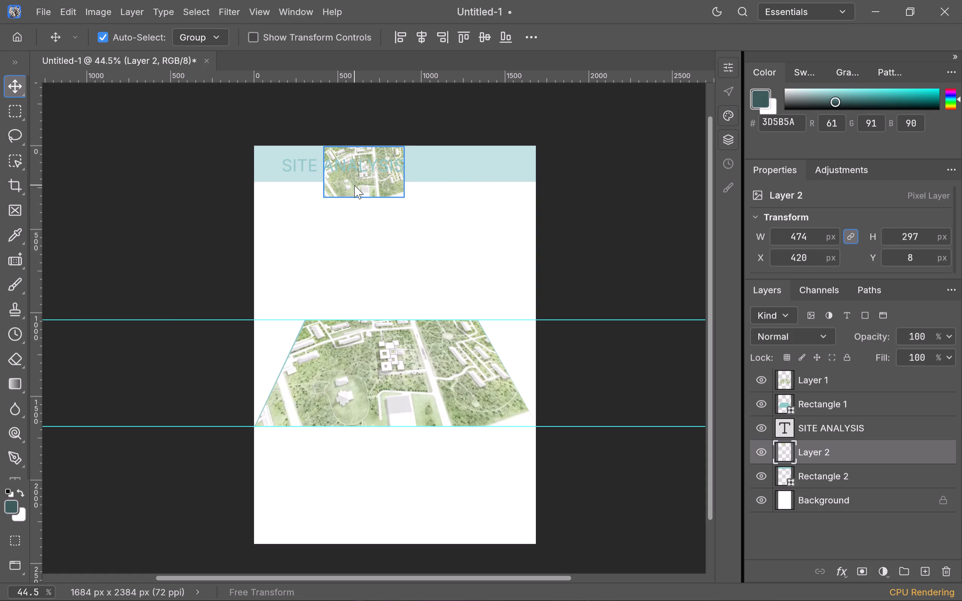
pyautogui.hotkey('ctrl', 't')
pyautogui.rightClick(354, 183)
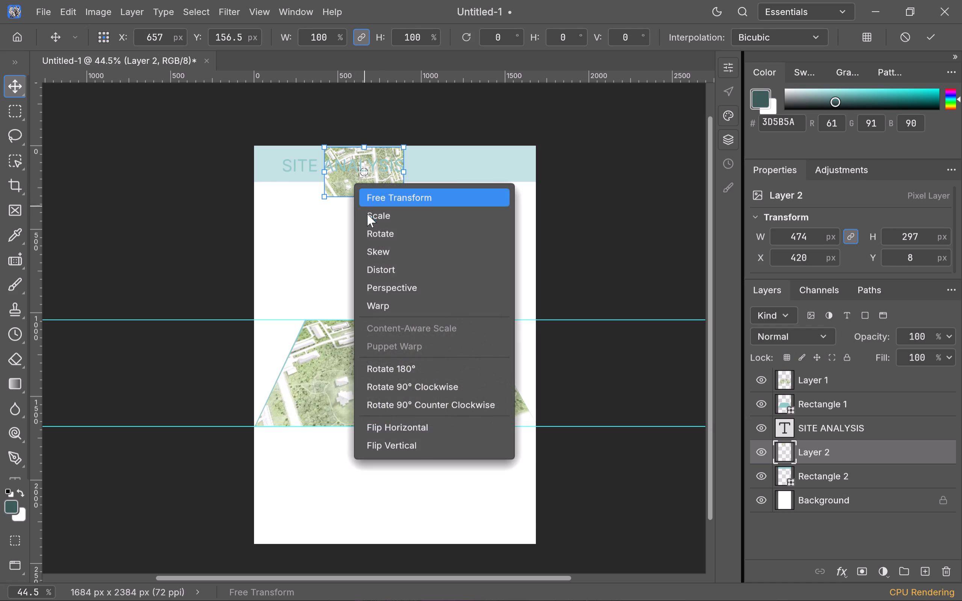
pyautogui.click(378, 269)
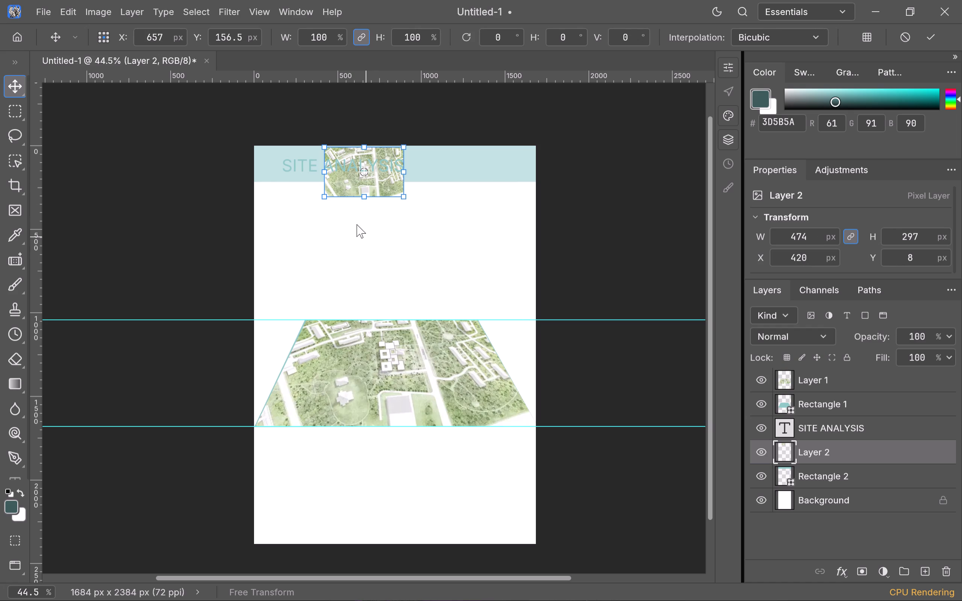
pyautogui.moveTo(325, 172); pyautogui.dragTo(323, 172)
pyautogui.moveTo(323, 172); pyautogui.dragTo(290, 174)
pyautogui.moveTo(323, 171); pyautogui.dragTo(306, 174)
pyautogui.moveTo(321, 196); pyautogui.dragTo(270, 200)
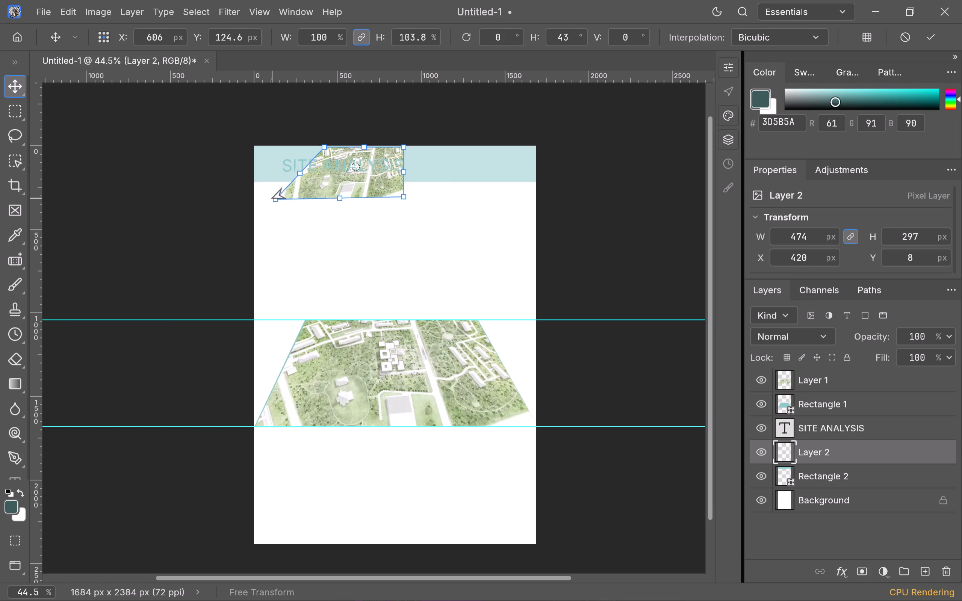
pyautogui.moveTo(270, 200); pyautogui.dragTo(253, 180)
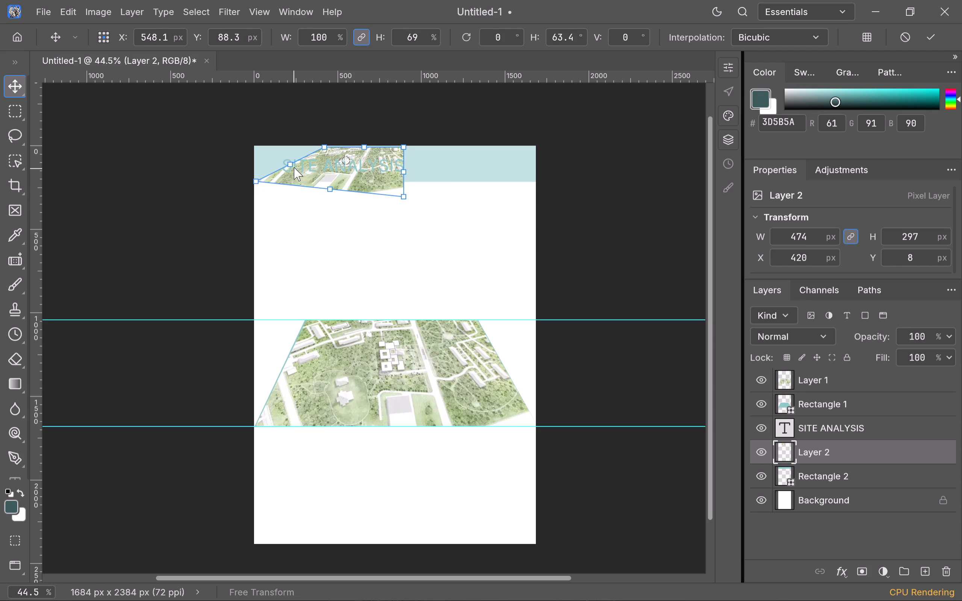
pyautogui.moveTo(292, 162); pyautogui.dragTo(282, 162)
pyautogui.moveTo(260, 184); pyautogui.dragTo(284, 187)
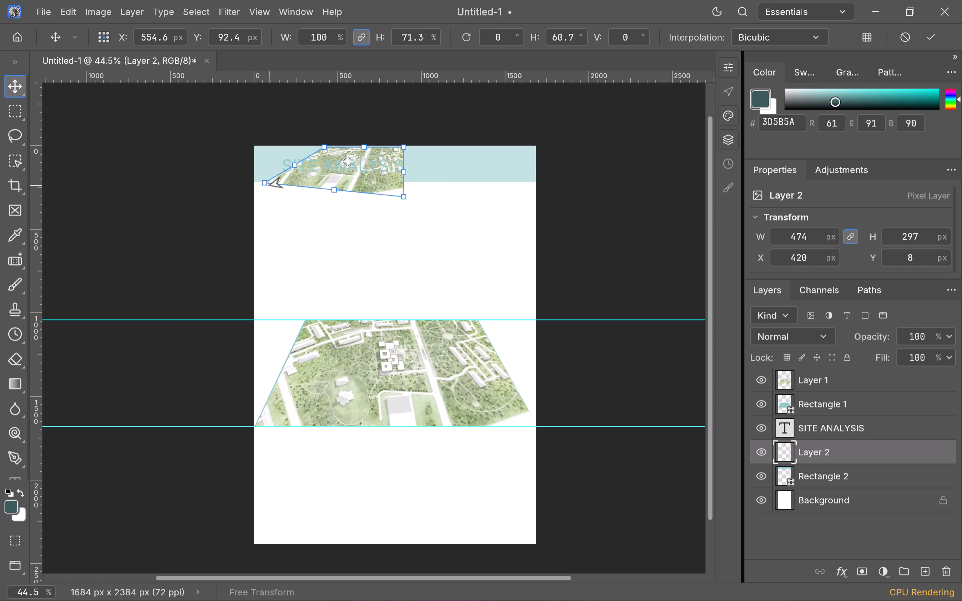
pyautogui.moveTo(284, 187); pyautogui.dragTo(294, 261)
pyautogui.moveTo(310, 198); pyautogui.dragTo(294, 201)
pyautogui.moveTo(288, 260); pyautogui.dragTo(255, 183)
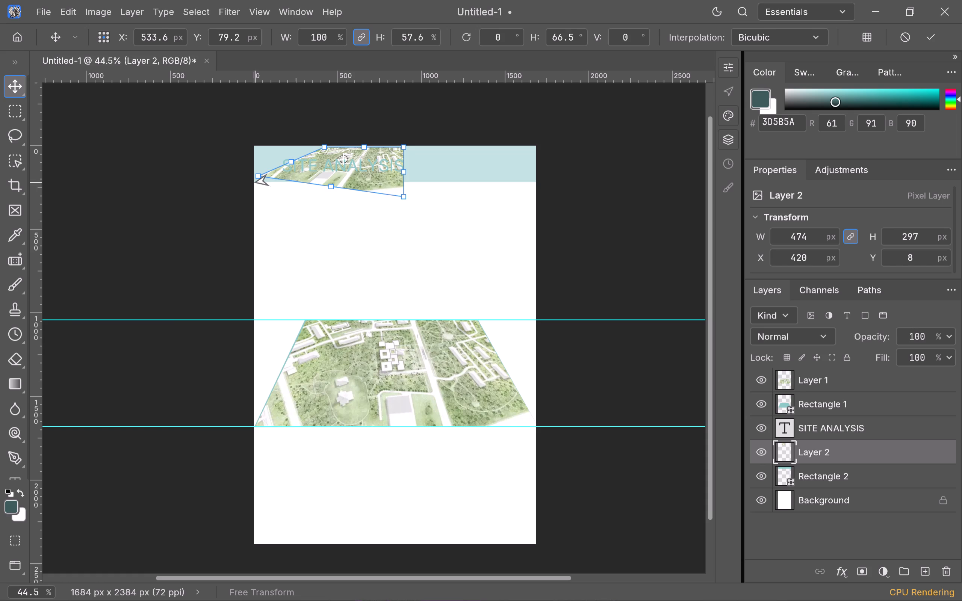
pyautogui.moveTo(255, 183); pyautogui.dragTo(253, 188)
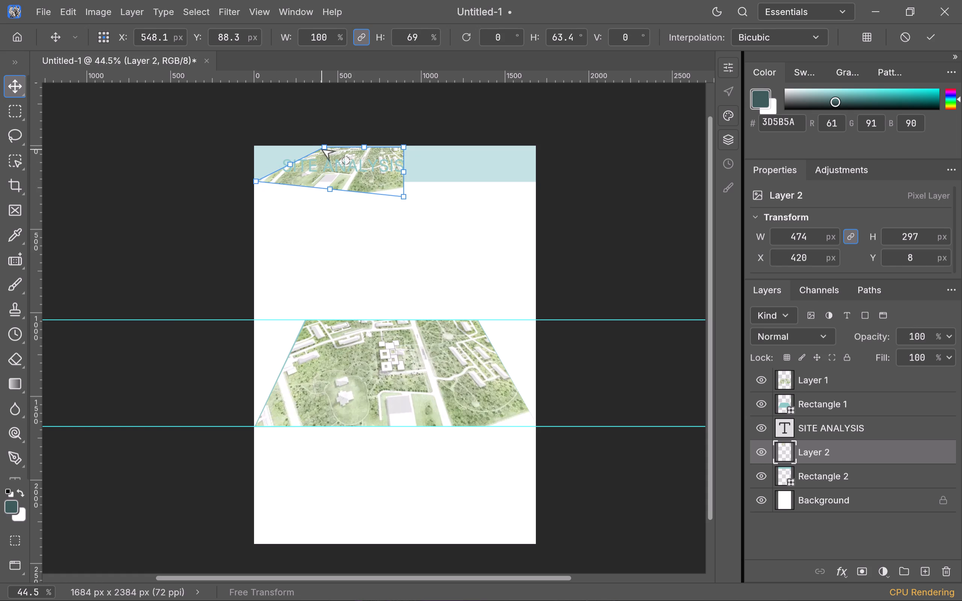
# Distort the pasted plan by pulling its remaining corners out to the banner's corners, slightly past the page's side edges.
pyautogui.moveTo(322, 148); pyautogui.dragTo(251, 146)
pyautogui.click(257, 179)
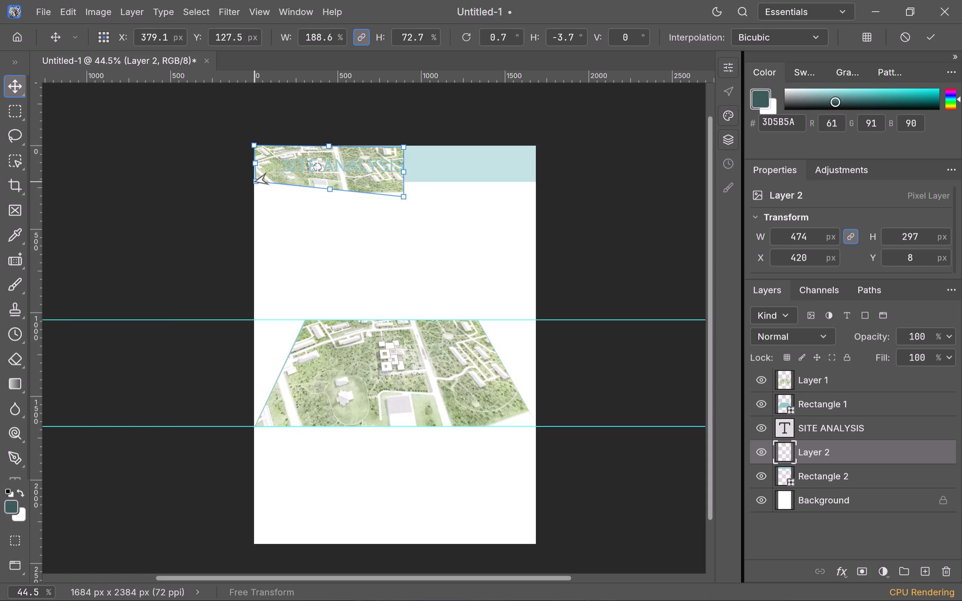
pyautogui.moveTo(255, 182); pyautogui.dragTo(238, 182)
pyautogui.moveTo(409, 148); pyautogui.dragTo(557, 150)
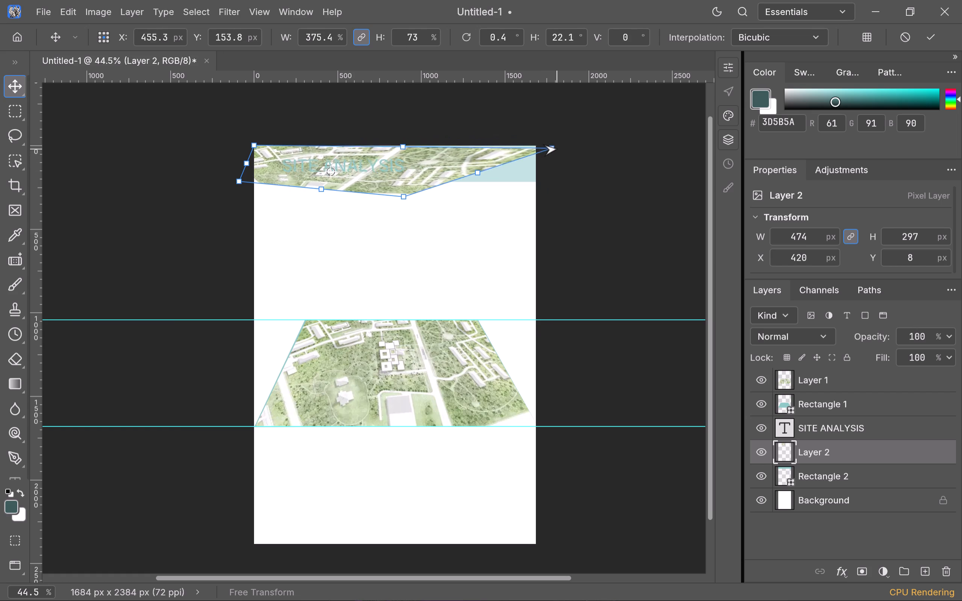
pyautogui.moveTo(557, 150); pyautogui.dragTo(549, 145)
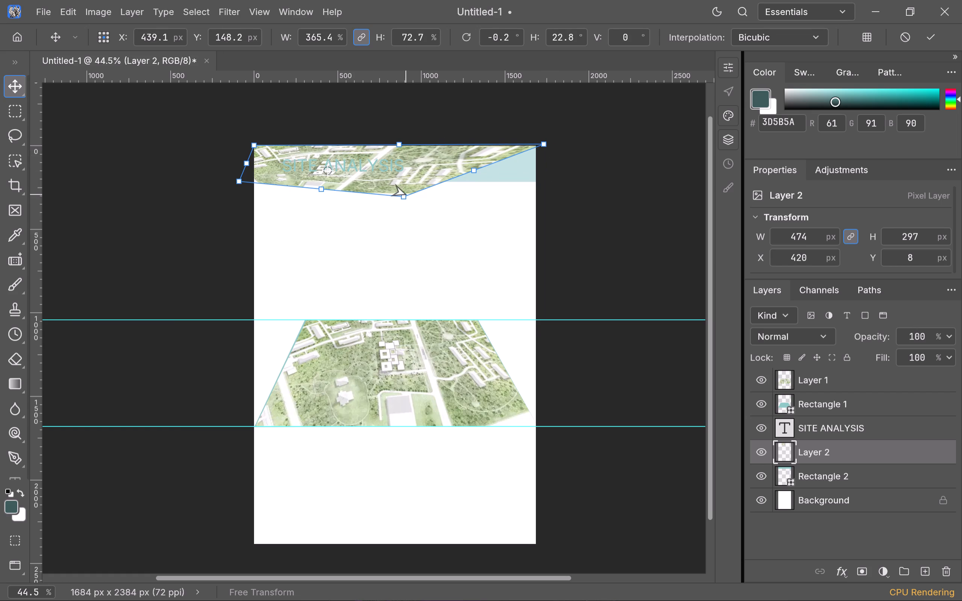
pyautogui.moveTo(406, 197); pyautogui.dragTo(549, 183)
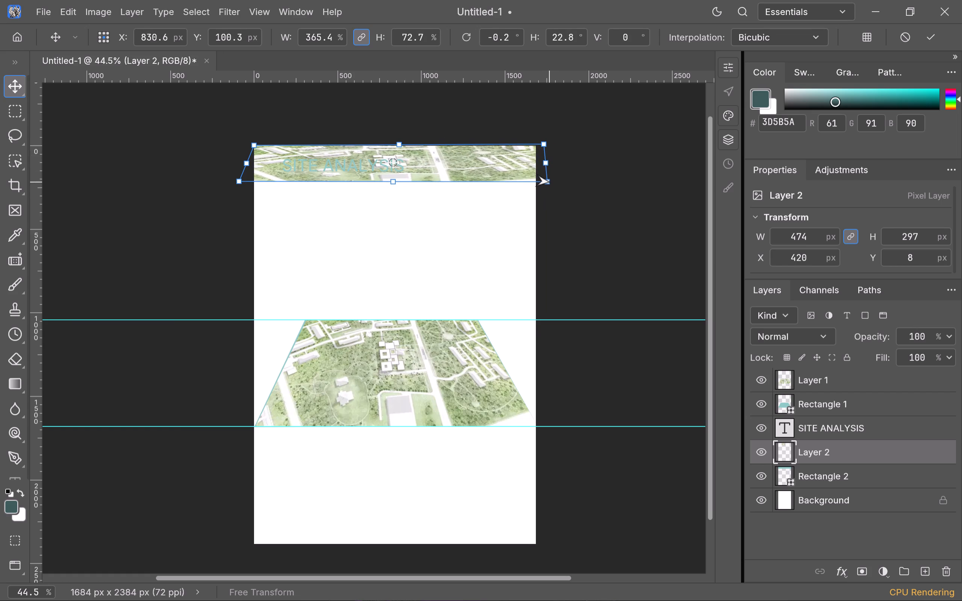
# Adjust the pasted plan's lower corners further beyond the page sides and apply the distortion at about 2050 × 262 px.
pyautogui.moveTo(549, 183); pyautogui.dragTo(557, 171)
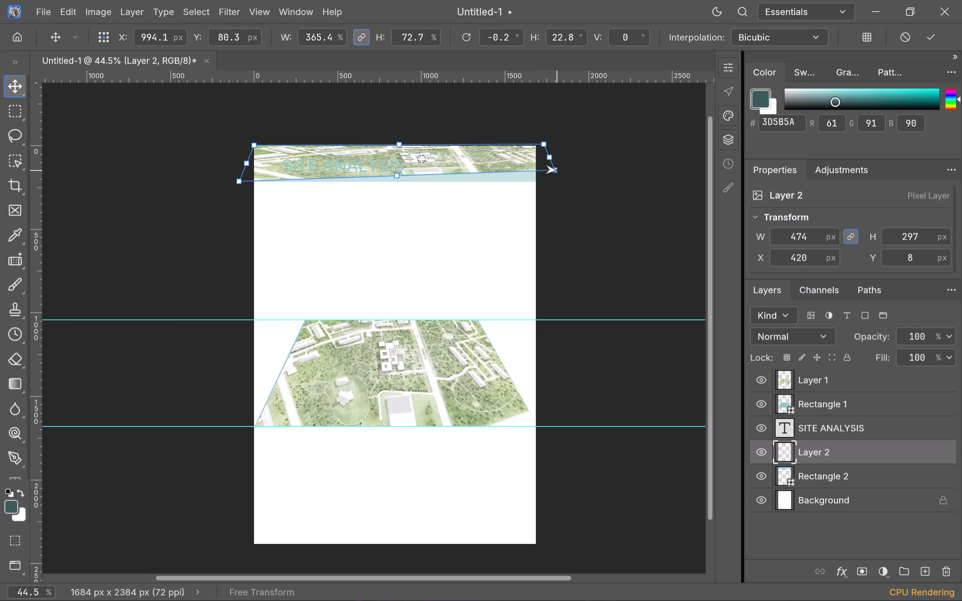
pyautogui.moveTo(557, 171); pyautogui.dragTo(566, 169)
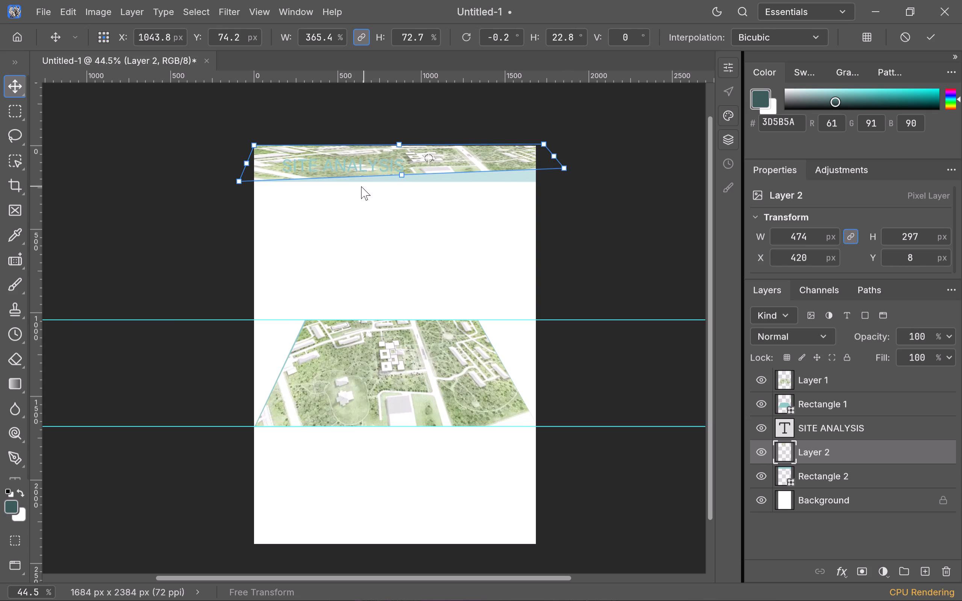
pyautogui.moveTo(239, 180); pyautogui.dragTo(239, 180)
pyautogui.moveTo(239, 180); pyautogui.dragTo(243, 186)
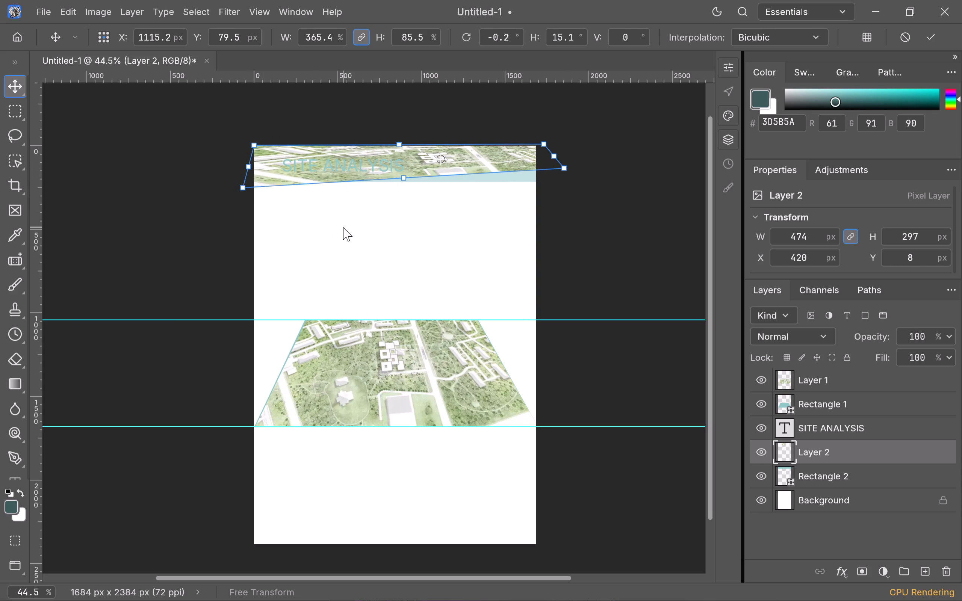
pyautogui.moveTo(564, 167); pyautogui.dragTo(564, 167)
pyautogui.moveTo(564, 167); pyautogui.dragTo(576, 179)
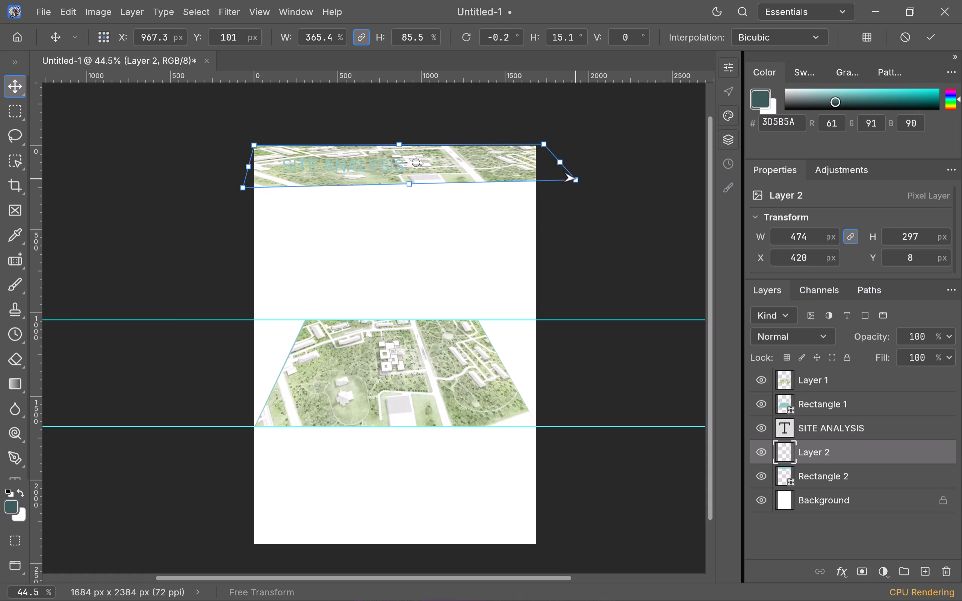
pyautogui.moveTo(576, 179); pyautogui.dragTo(585, 168)
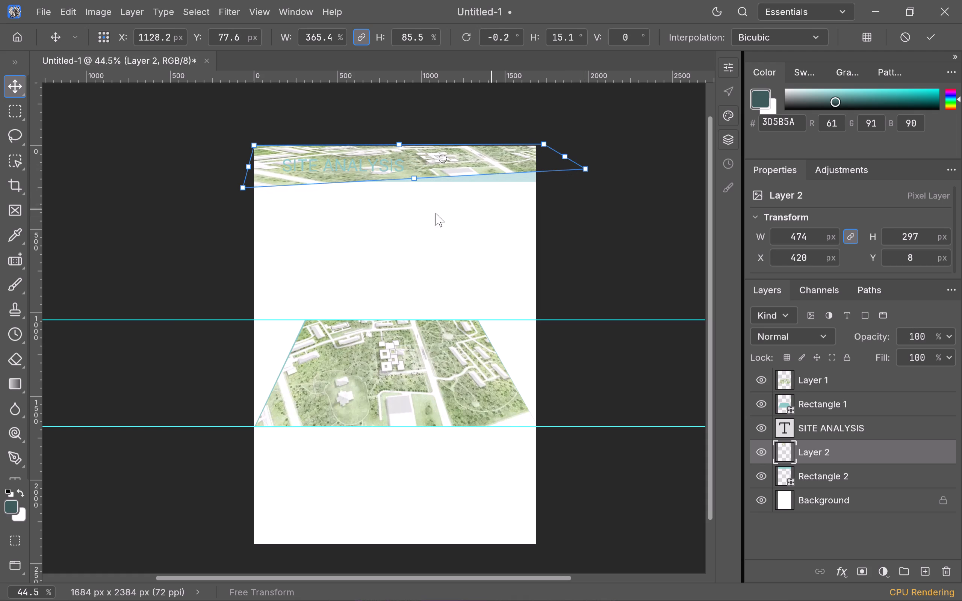
pyautogui.click(427, 214)
pyautogui.click(464, 168)
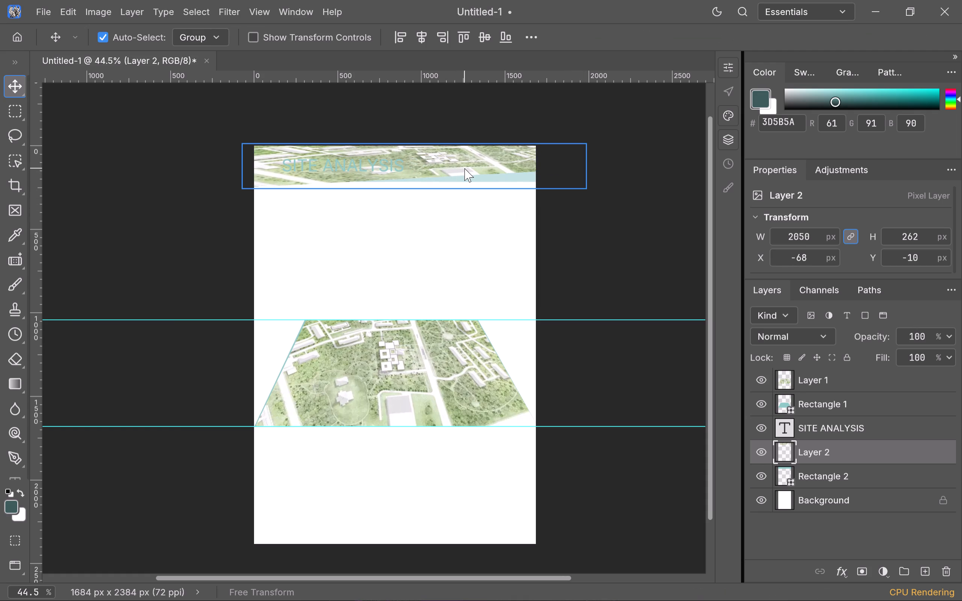
# Clip the Layer 1 site plan to the Rectangle 1 shape below it with a clipping mask.
pyautogui.click(846, 388)
pyautogui.rightClick(846, 388)
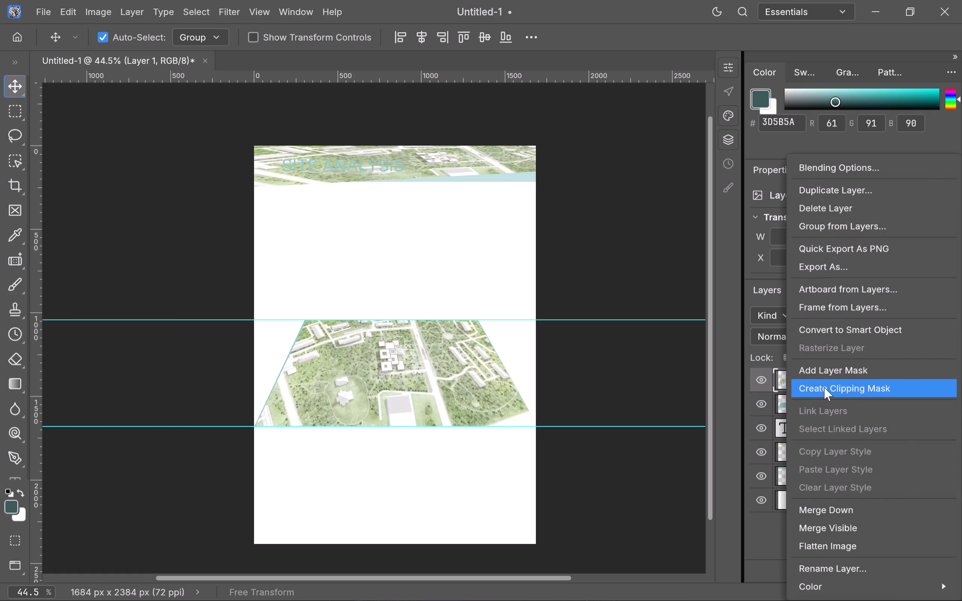
pyautogui.click(813, 387)
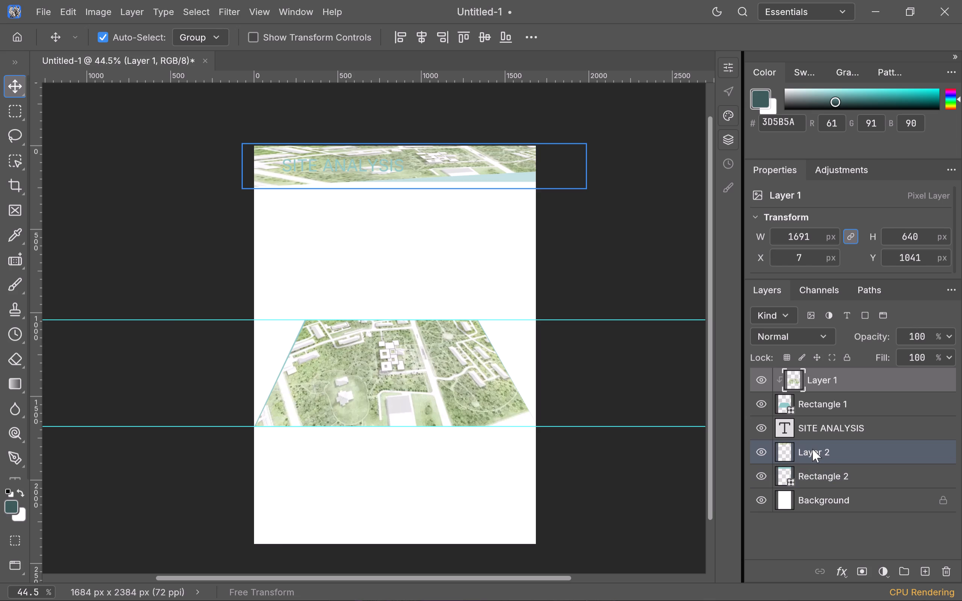
# Select the distorted plan layer, Layer 2, above the Rectangle 2 banner.
pyautogui.click(813, 477)
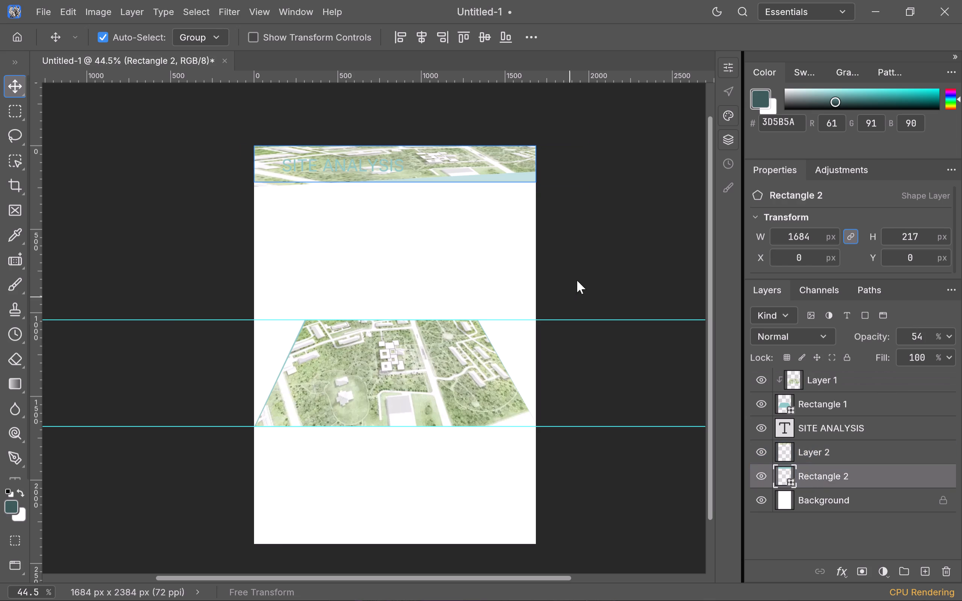
pyautogui.click(604, 241)
pyautogui.click(489, 161)
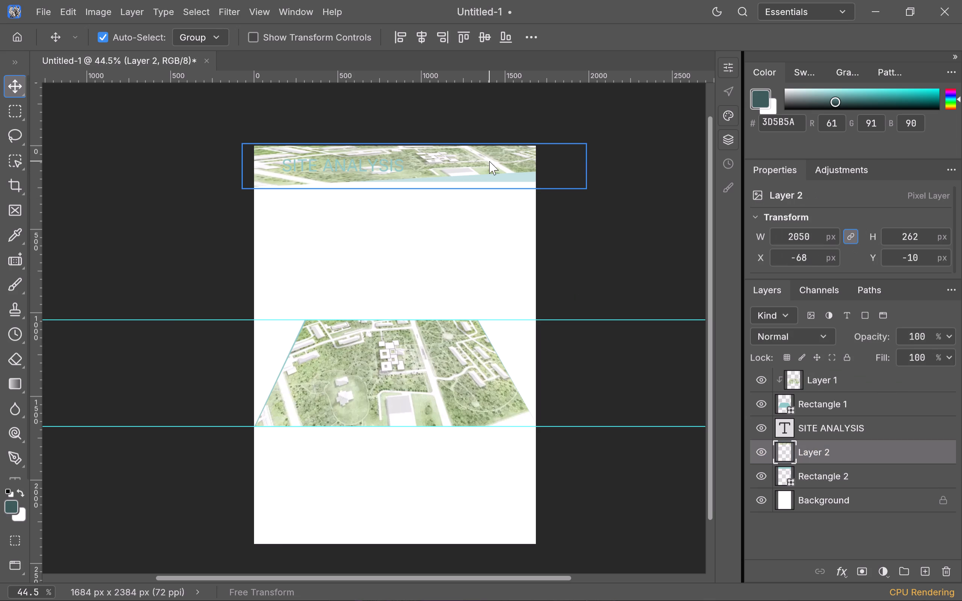
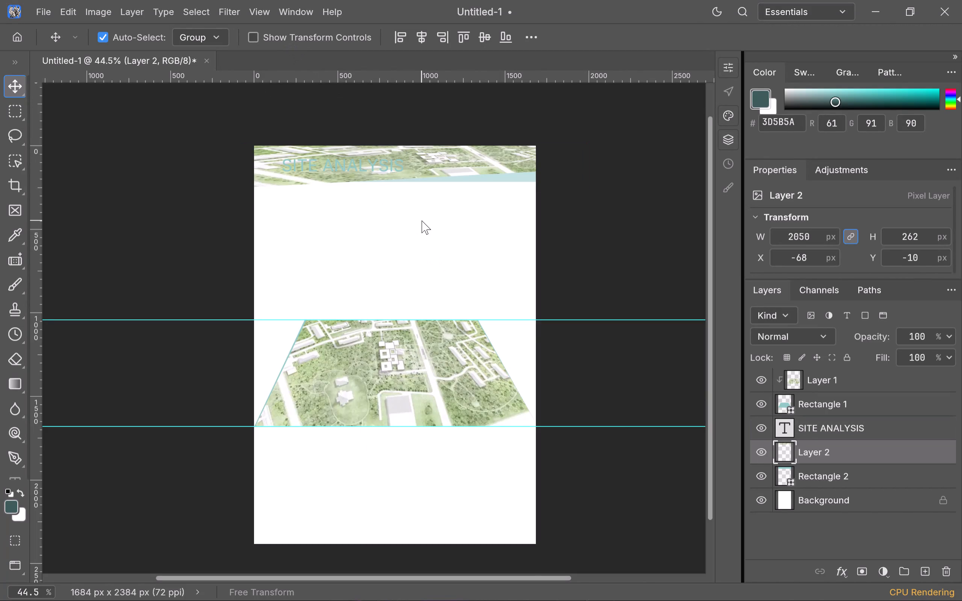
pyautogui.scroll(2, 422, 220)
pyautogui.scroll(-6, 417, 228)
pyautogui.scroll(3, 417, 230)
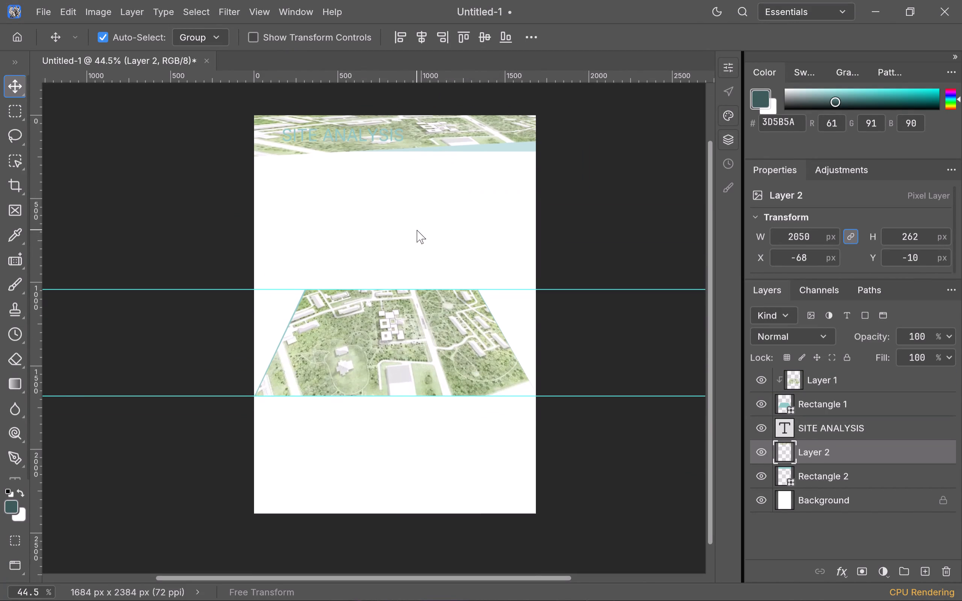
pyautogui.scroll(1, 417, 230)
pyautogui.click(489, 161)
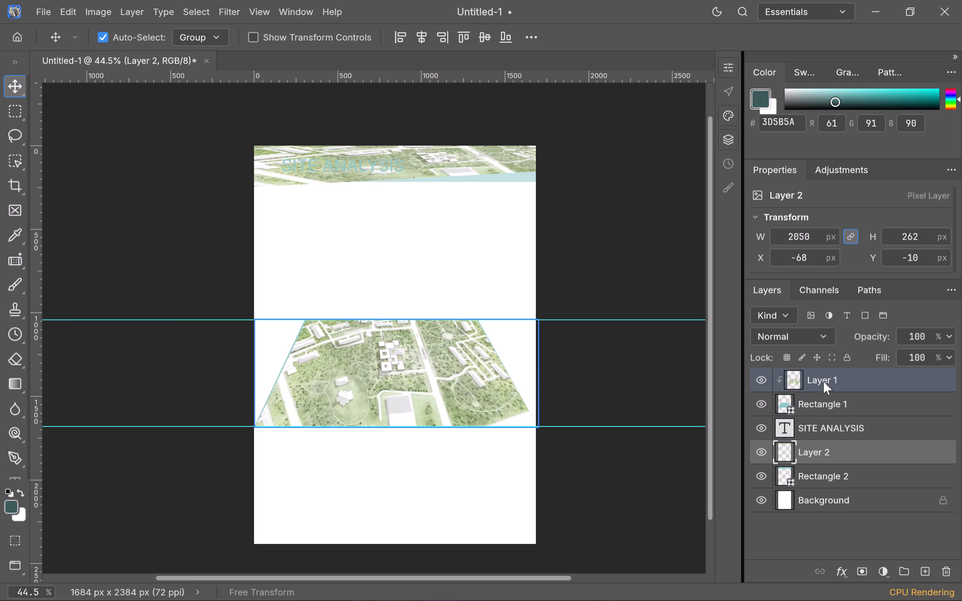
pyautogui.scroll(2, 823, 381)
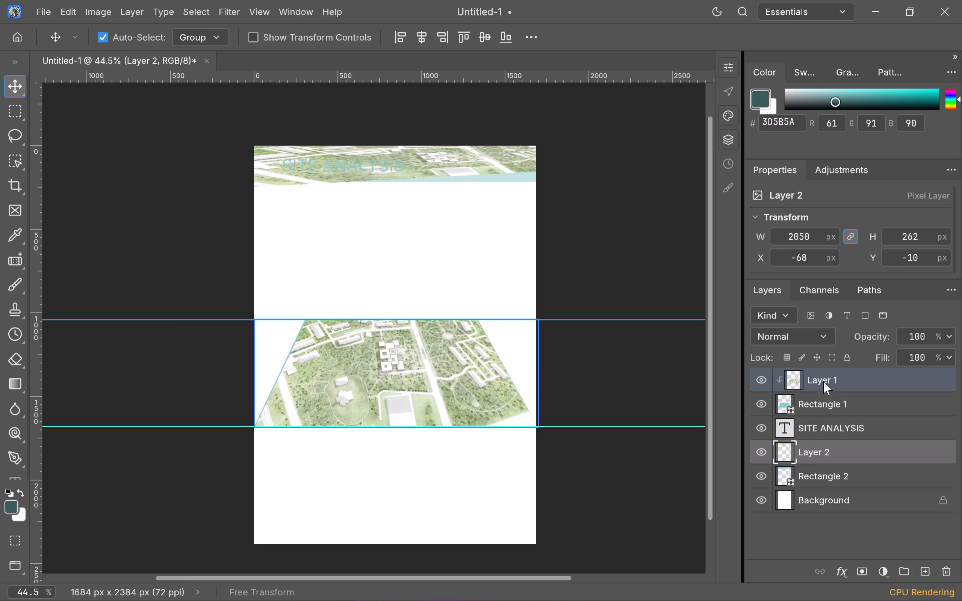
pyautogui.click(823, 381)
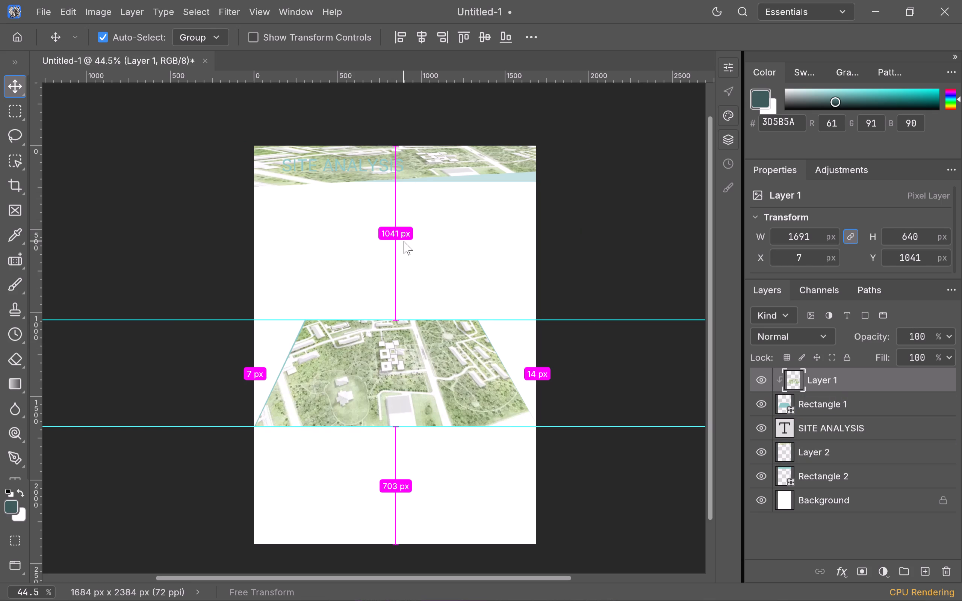
# Undo the clipping mask, the plan's distortion over the banner and the pasted Layer 2, back to only Layer 1's plan.
pyautogui.hotkey('ctrl', 'z')
pyautogui.press('Escape')
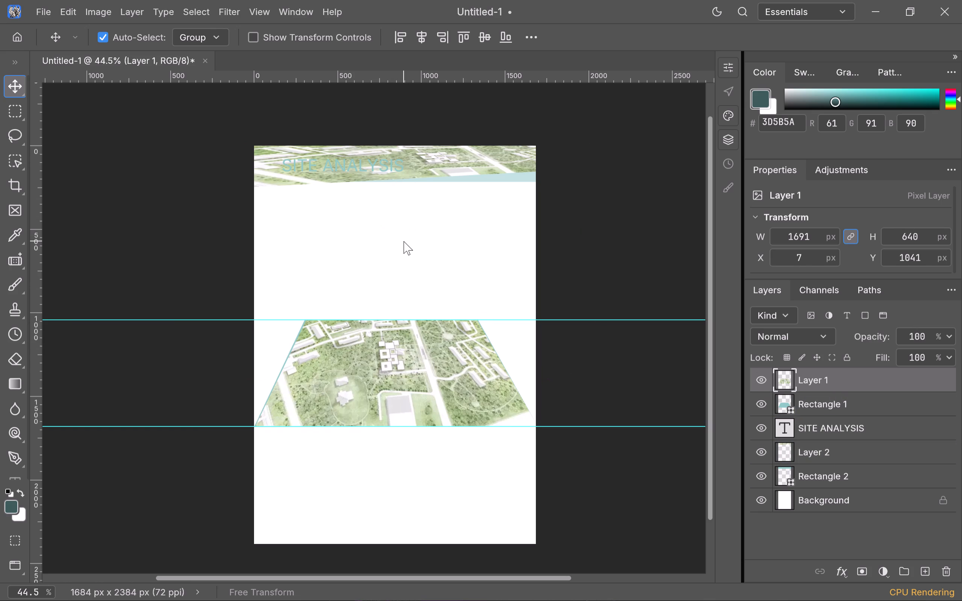
pyautogui.press('Escape')
pyautogui.press('Escape')
pyautogui.press('Escape')
pyautogui.hotkey('ctrl', 'z')
pyautogui.hotkey('ctrl', 'z')
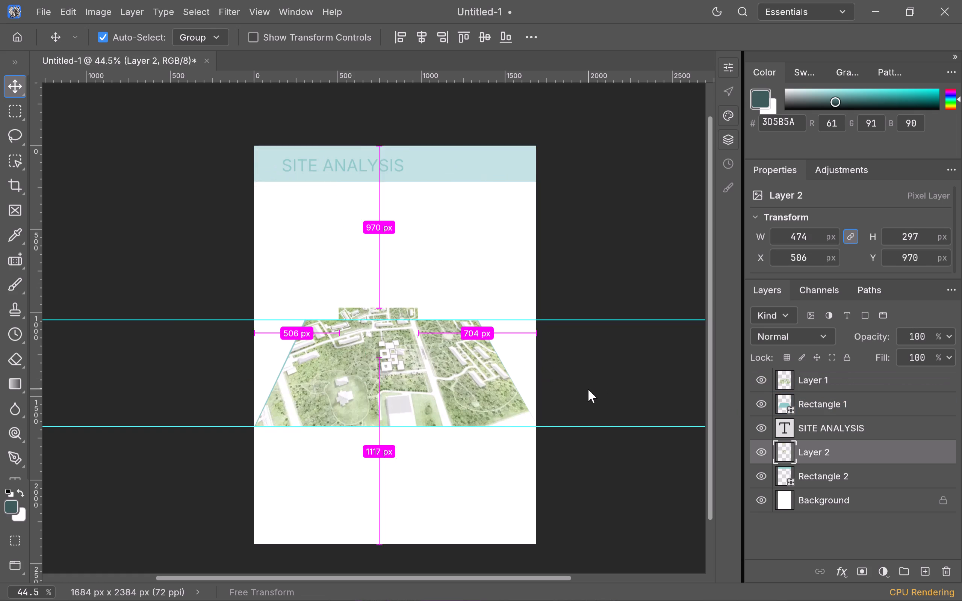
pyautogui.hotkey('ctrl', 'z')
pyautogui.hotkey('ctrl', 'z')
pyautogui.hotkey('ctrl', 'z')
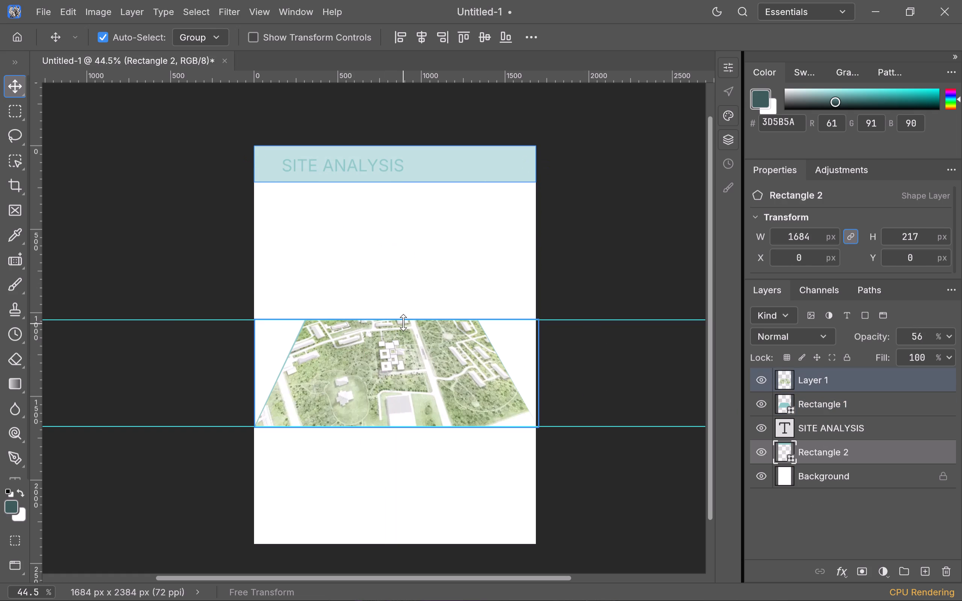
pyautogui.press('Escape')
pyautogui.press('Escape')
pyautogui.scroll(3, 22, 147)
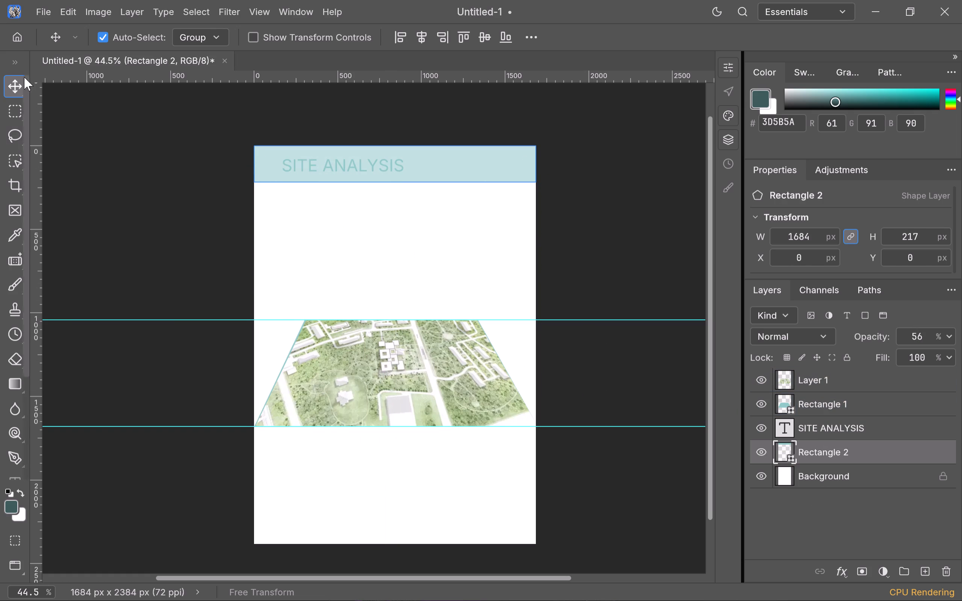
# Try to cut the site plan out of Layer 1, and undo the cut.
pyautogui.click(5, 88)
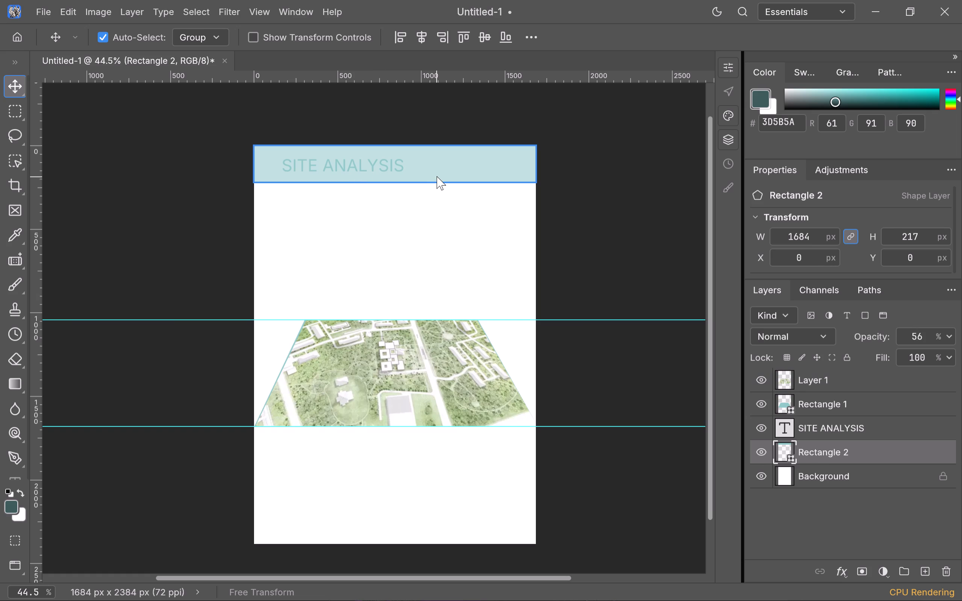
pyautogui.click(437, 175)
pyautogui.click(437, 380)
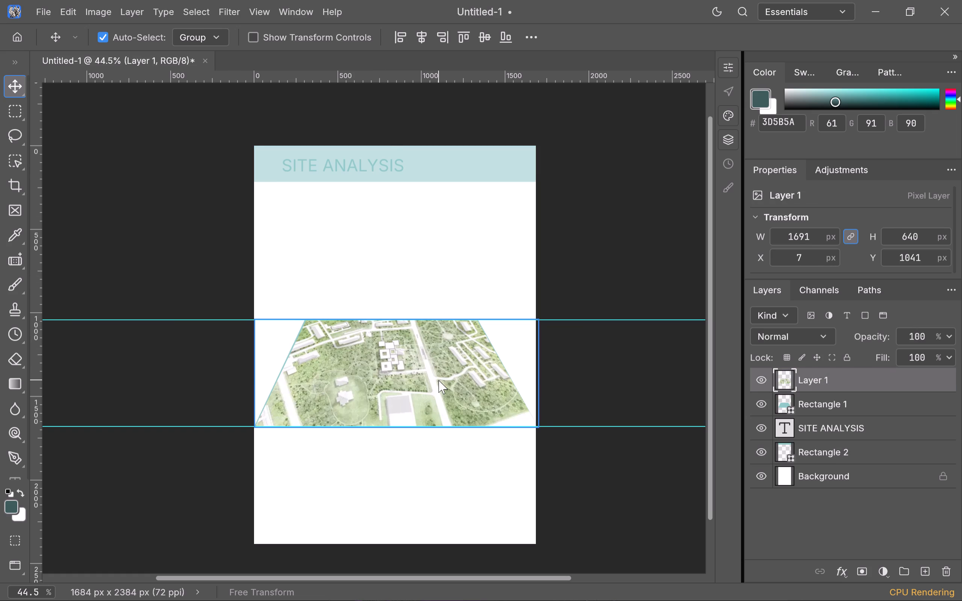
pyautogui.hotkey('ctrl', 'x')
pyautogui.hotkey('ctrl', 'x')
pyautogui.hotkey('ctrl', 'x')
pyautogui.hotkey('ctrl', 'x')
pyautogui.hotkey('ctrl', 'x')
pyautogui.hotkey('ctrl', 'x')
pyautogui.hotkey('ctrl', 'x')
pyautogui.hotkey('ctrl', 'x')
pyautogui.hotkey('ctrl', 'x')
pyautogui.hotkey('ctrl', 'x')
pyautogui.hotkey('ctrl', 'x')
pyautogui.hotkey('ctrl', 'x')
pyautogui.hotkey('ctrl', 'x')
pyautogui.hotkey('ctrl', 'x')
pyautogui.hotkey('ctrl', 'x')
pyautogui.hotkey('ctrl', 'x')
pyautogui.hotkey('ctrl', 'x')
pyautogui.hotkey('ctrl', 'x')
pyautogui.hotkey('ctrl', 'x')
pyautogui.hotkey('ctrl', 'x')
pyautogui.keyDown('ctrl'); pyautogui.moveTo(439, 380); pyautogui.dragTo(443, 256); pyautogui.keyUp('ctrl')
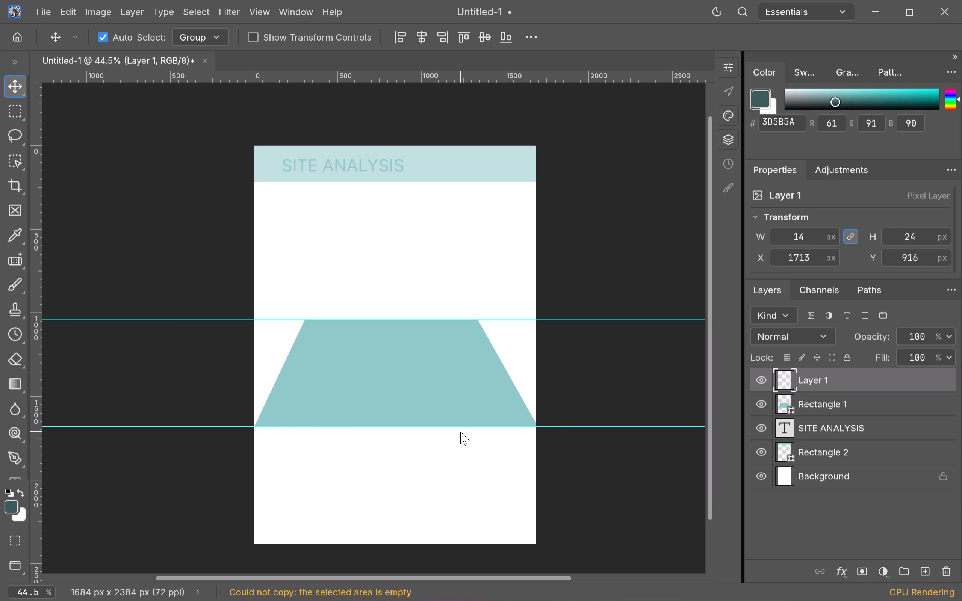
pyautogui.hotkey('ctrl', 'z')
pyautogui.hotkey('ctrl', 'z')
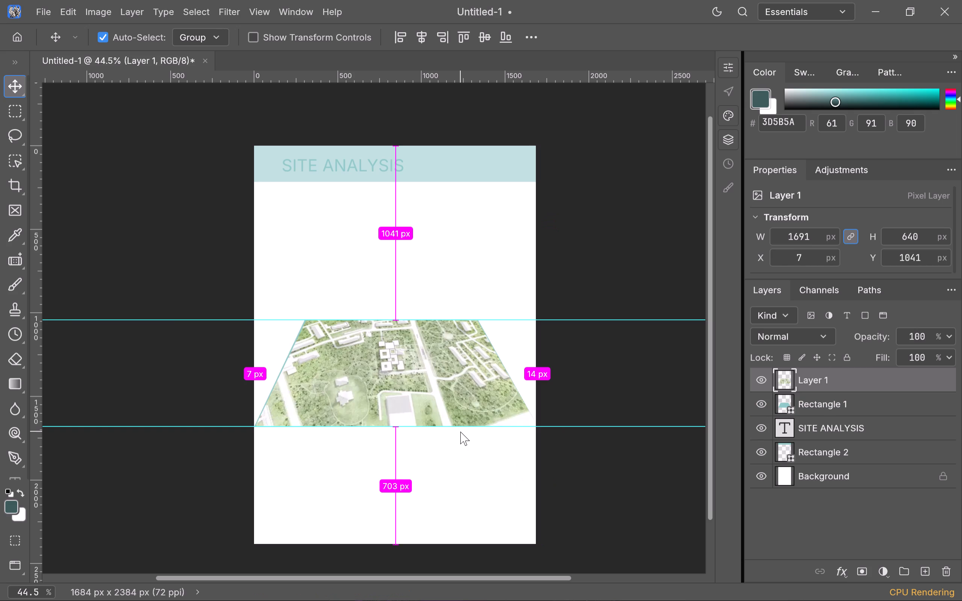
# Move the Layer 1 site plan up partly off the Rectangle 1 trapezoid, to X 0, Y 682 px.
pyautogui.rightClick(435, 394)
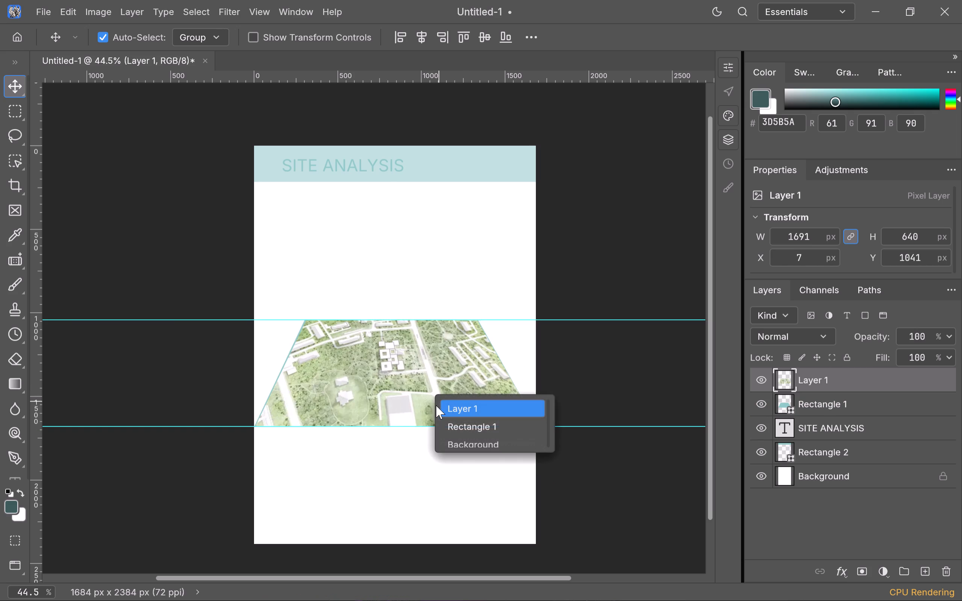
pyautogui.click(393, 389)
pyautogui.moveTo(393, 389); pyautogui.dragTo(410, 237)
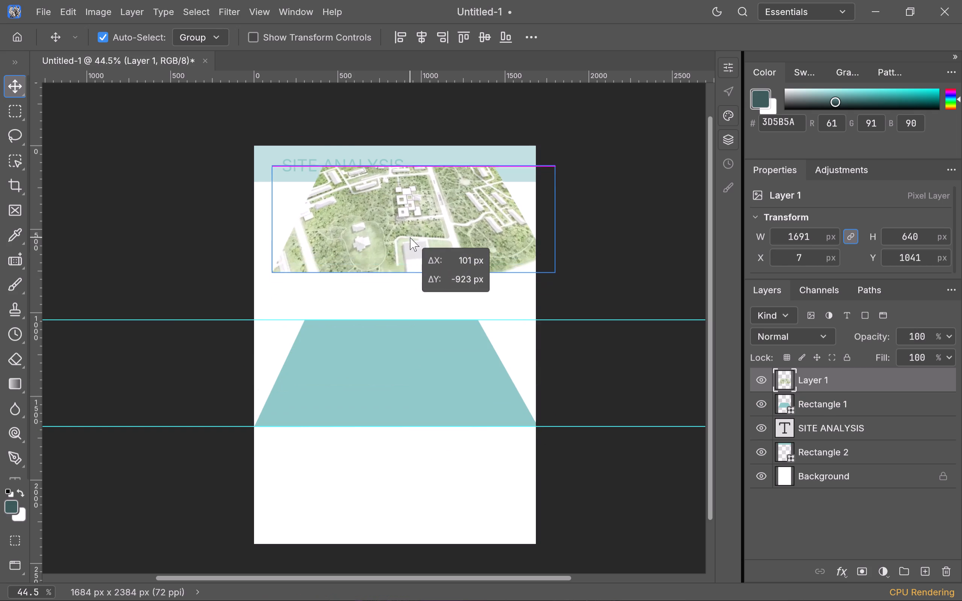
pyautogui.moveTo(410, 237); pyautogui.dragTo(394, 329)
pyautogui.rightClick(394, 328)
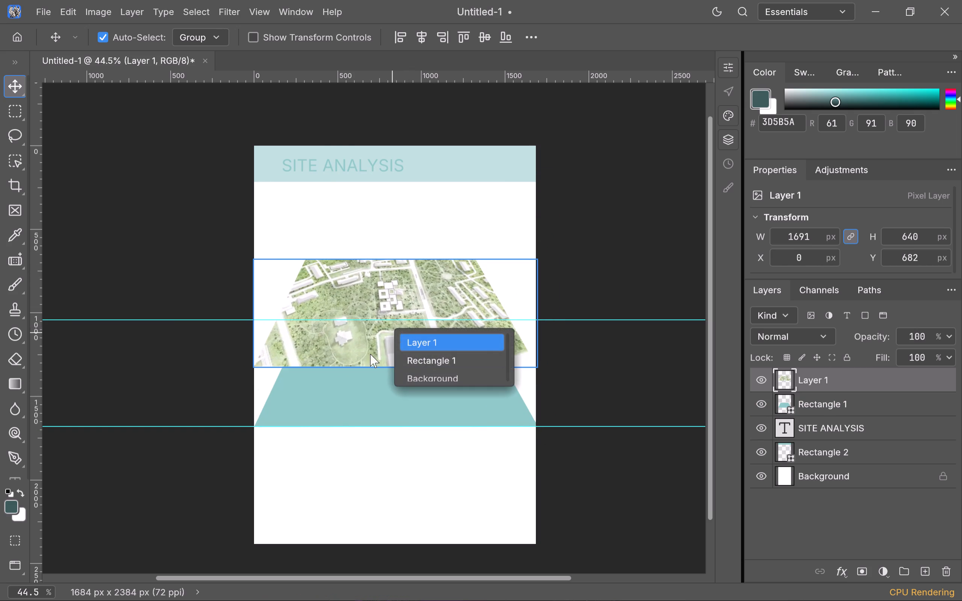
pyautogui.click(337, 460)
pyautogui.click(375, 347)
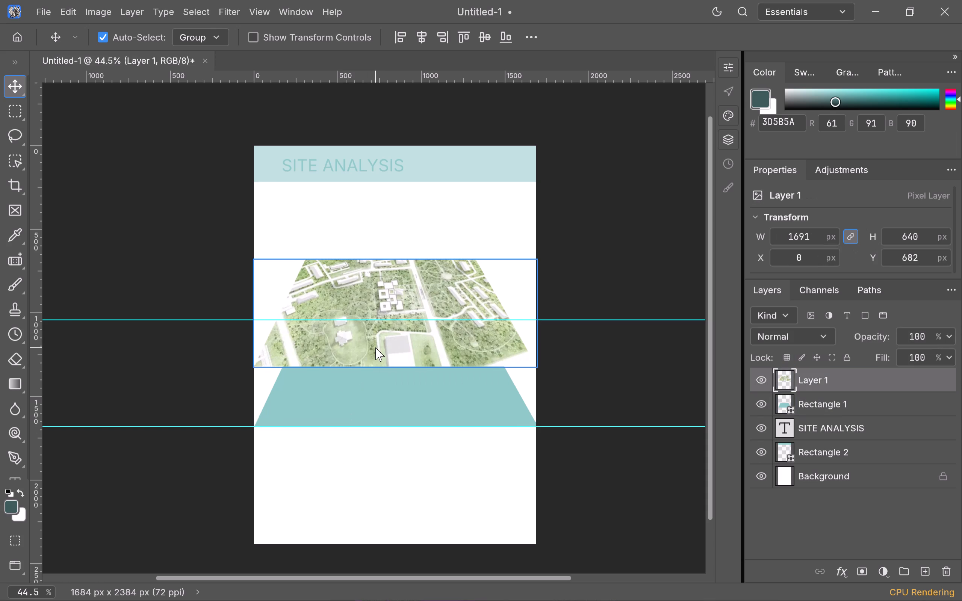
# Duplicate Layer 1 and move the copy down over the Rectangle 1 trapezoid, between the two horizontal guides.
pyautogui.rightClick(802, 381)
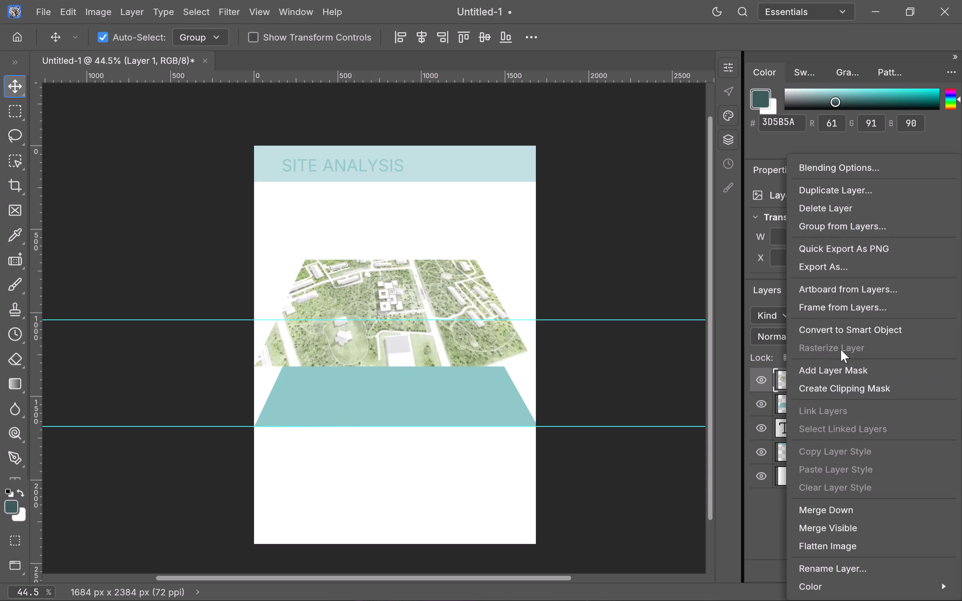
pyautogui.click(850, 190)
pyautogui.click(510, 355)
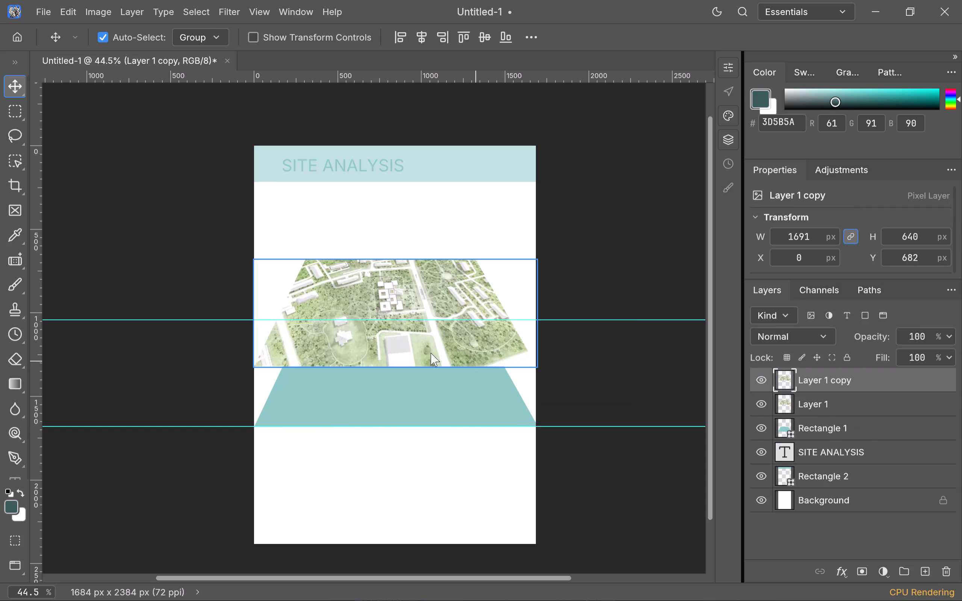
pyautogui.moveTo(391, 307); pyautogui.dragTo(388, 373)
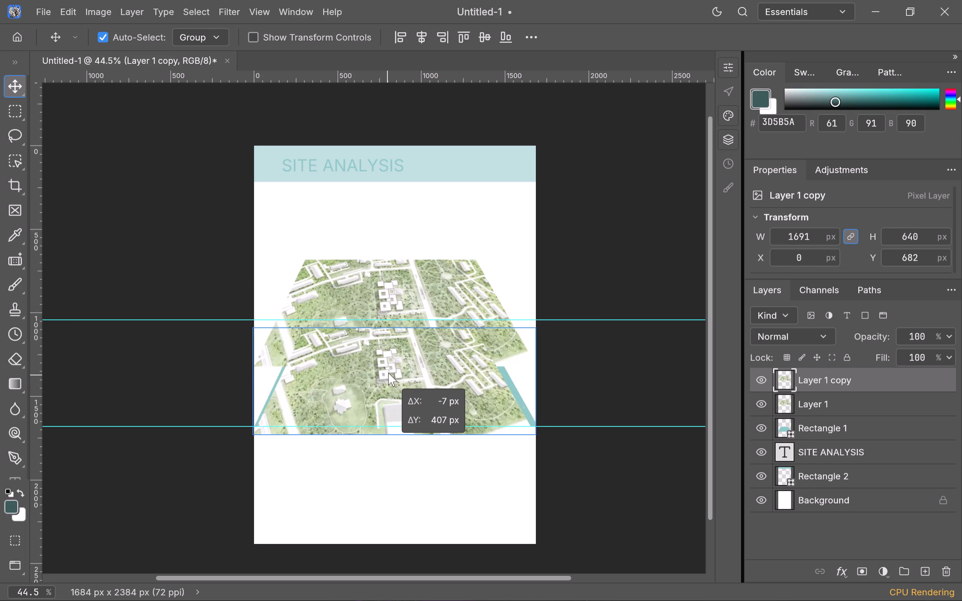
pyautogui.moveTo(388, 373); pyautogui.dragTo(388, 372)
pyautogui.click(403, 457)
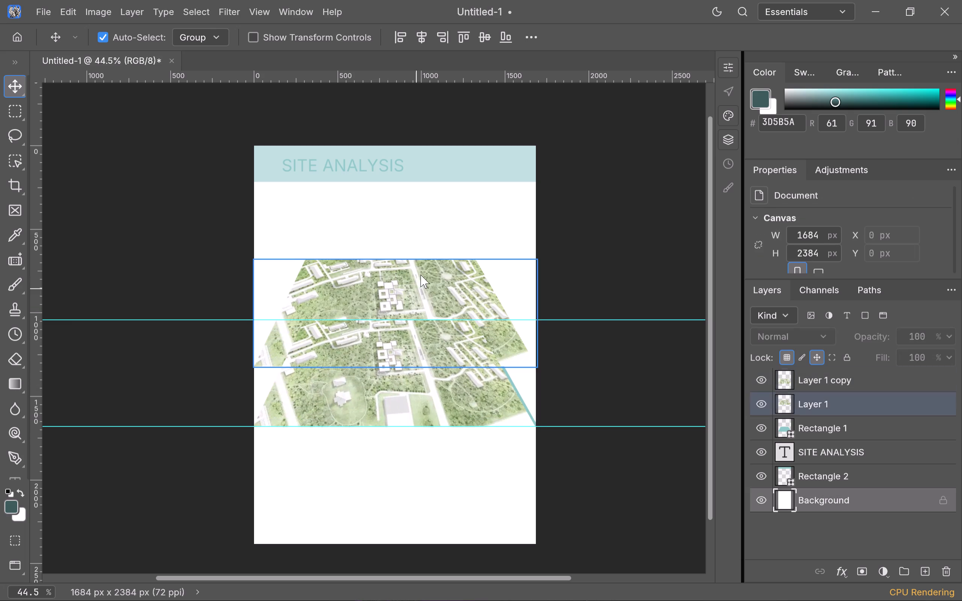
# Move the original Layer 1 plan up to overlap the SITE ANALYSIS banner, at about X -7, Y 157 px.
pyautogui.click(423, 268)
pyautogui.moveTo(422, 277); pyautogui.dragTo(420, 189)
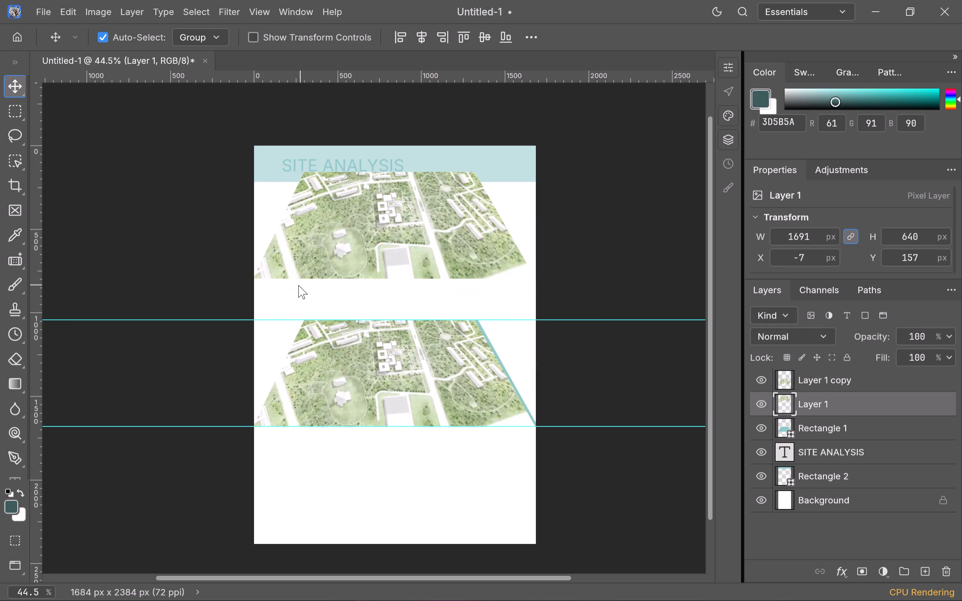
pyautogui.rightClick(377, 218)
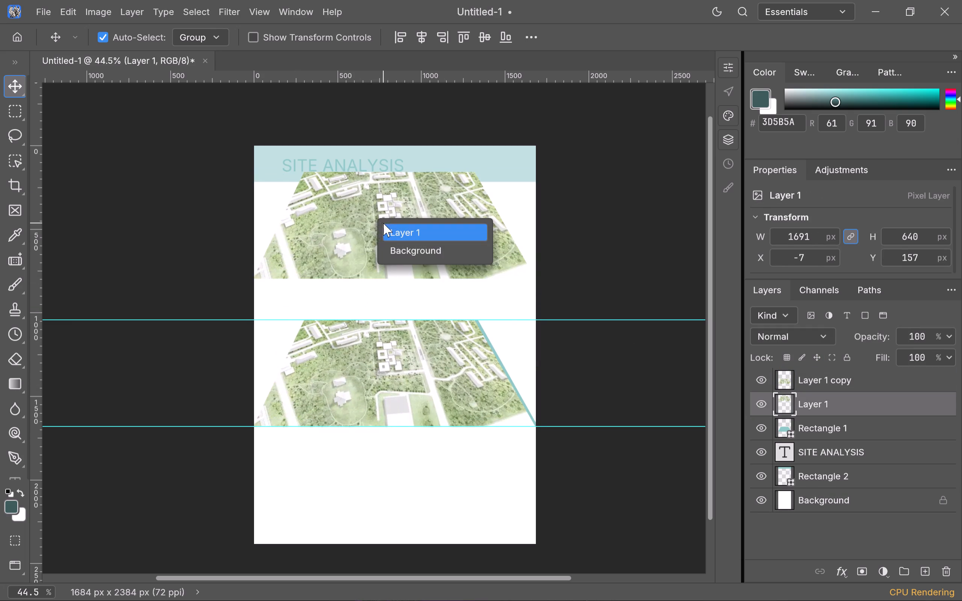
pyautogui.click(337, 259)
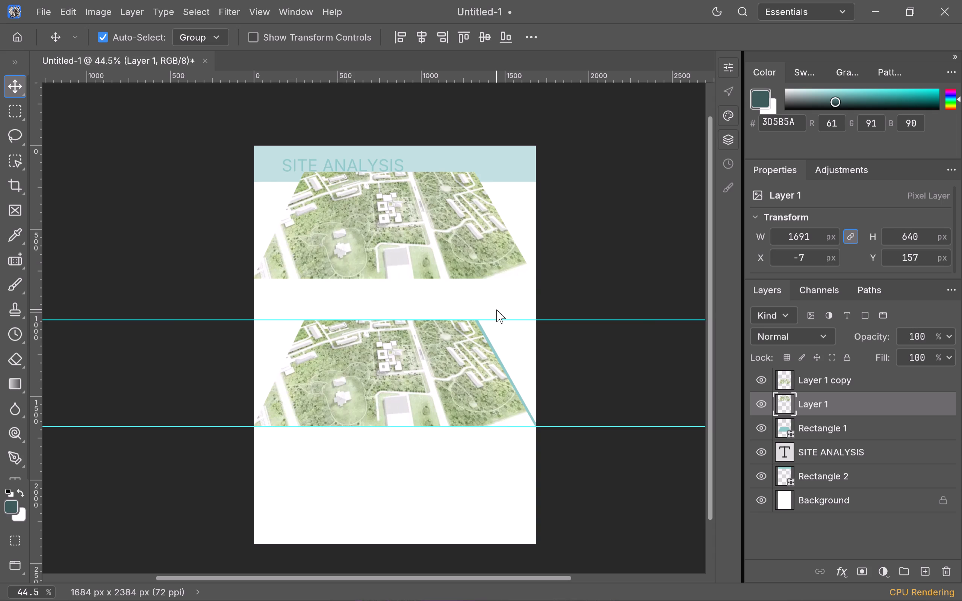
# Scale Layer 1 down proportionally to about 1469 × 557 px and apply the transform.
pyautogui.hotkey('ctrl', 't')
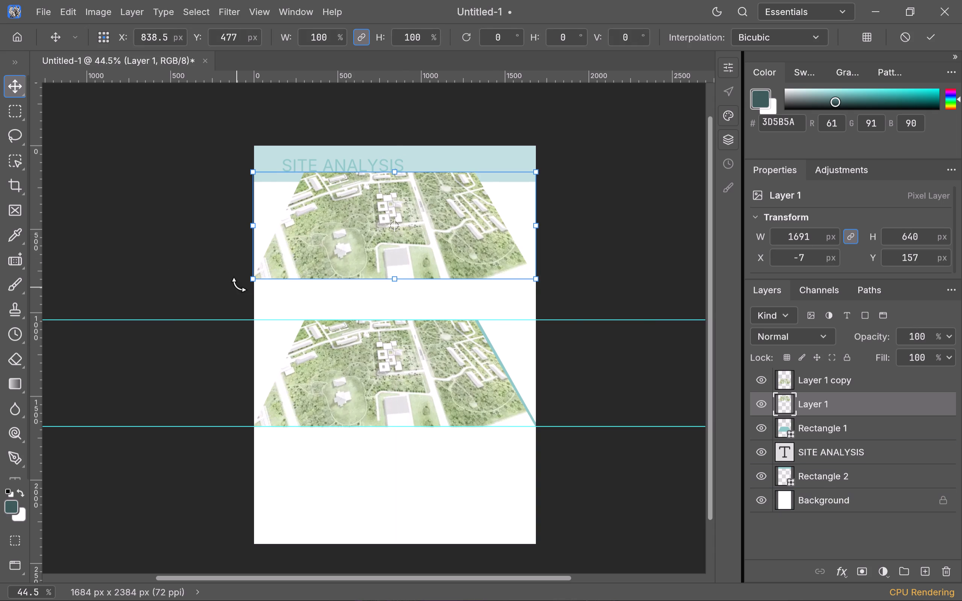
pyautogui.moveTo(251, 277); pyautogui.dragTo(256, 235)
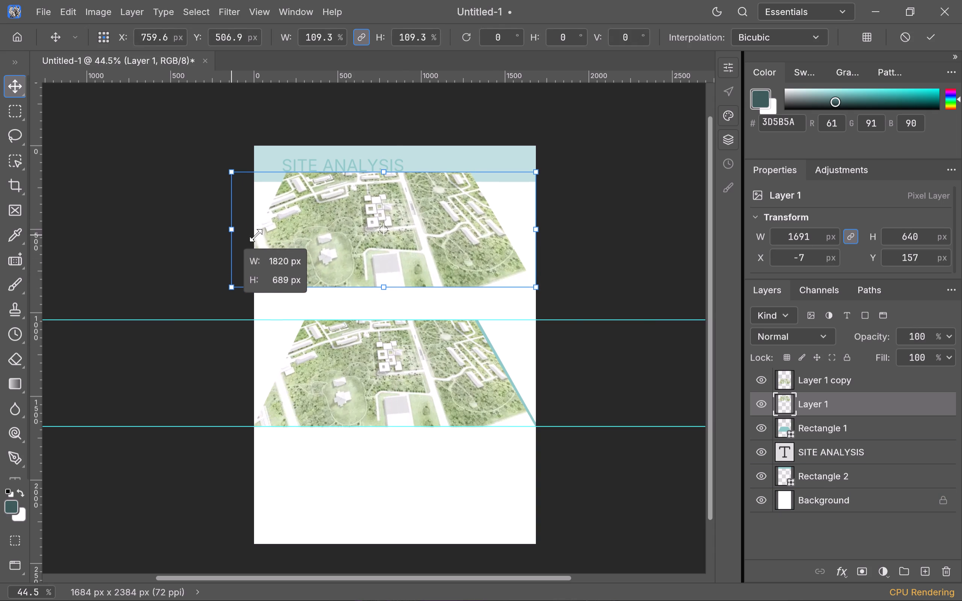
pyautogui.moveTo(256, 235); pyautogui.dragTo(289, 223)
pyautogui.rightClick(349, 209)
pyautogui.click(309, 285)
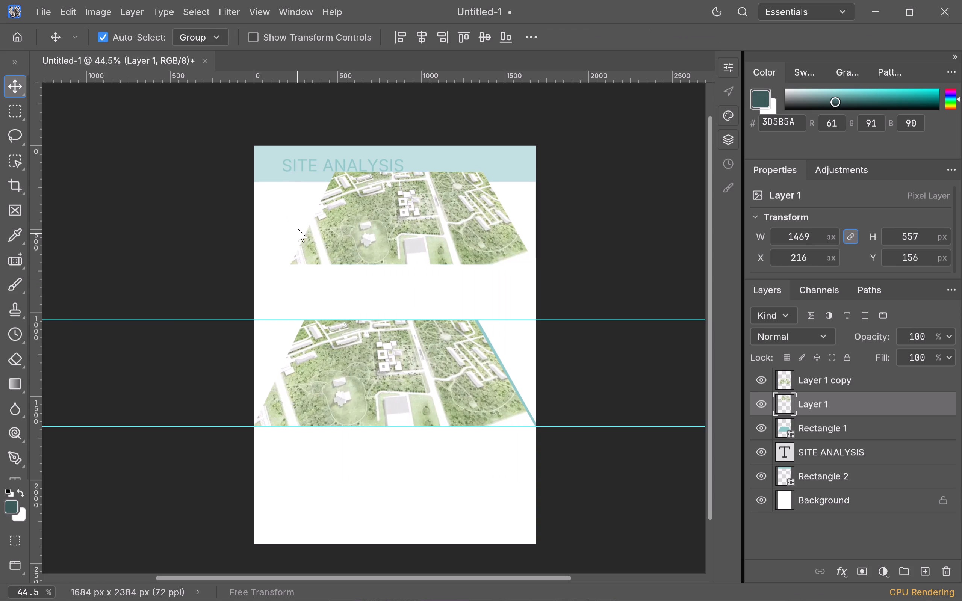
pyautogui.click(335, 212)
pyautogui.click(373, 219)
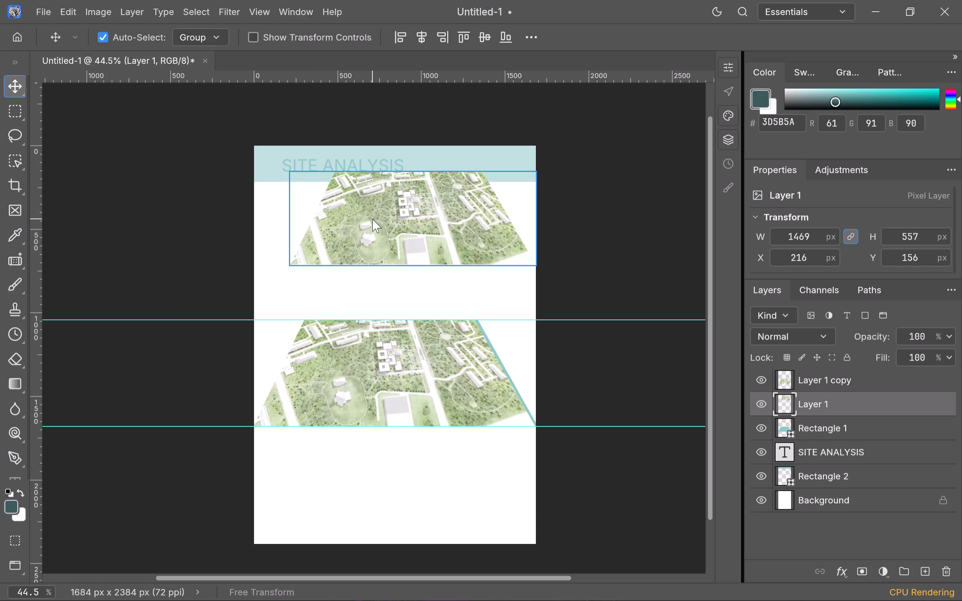
# Scale Layer 1 up proportionally to about 115.2% so it spans the page width.
pyautogui.hotkey('ctrl', 't')
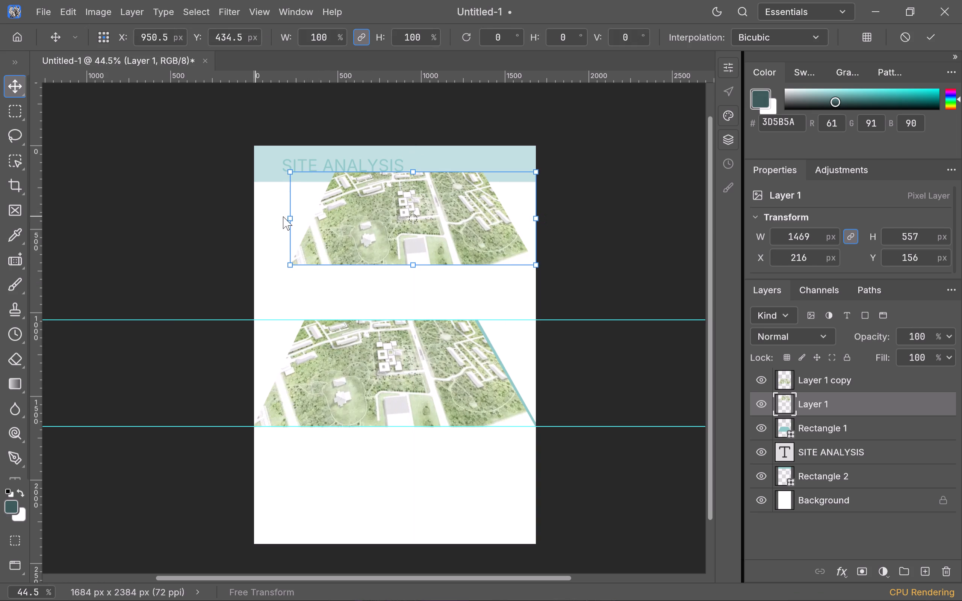
pyautogui.moveTo(296, 219); pyautogui.dragTo(250, 223)
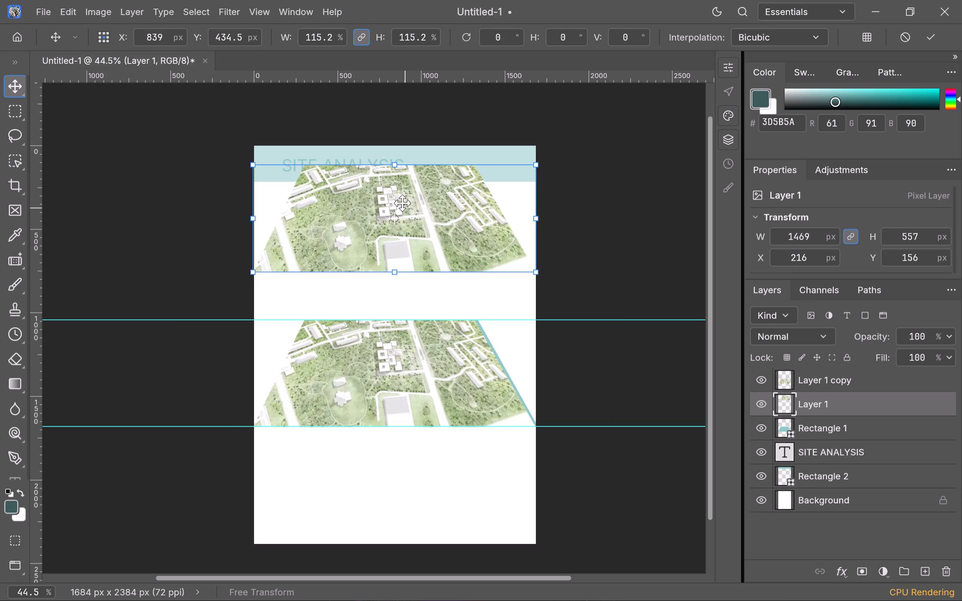
# Distort Layer 1 into a strip of about 1761 × 212 px covering the SITE ANALYSIS banner, and apply the transform.
pyautogui.rightClick(408, 217)
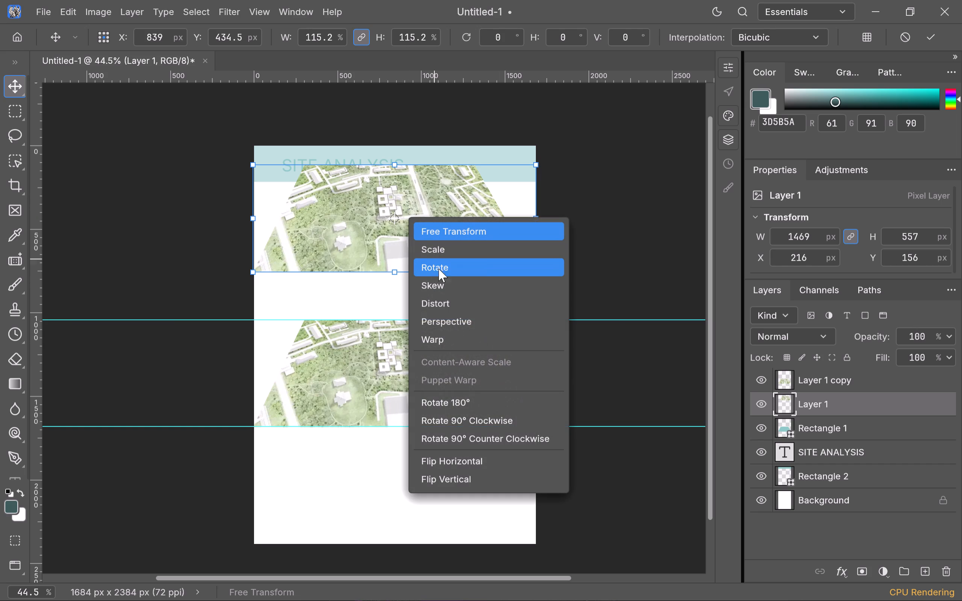
pyautogui.click(440, 302)
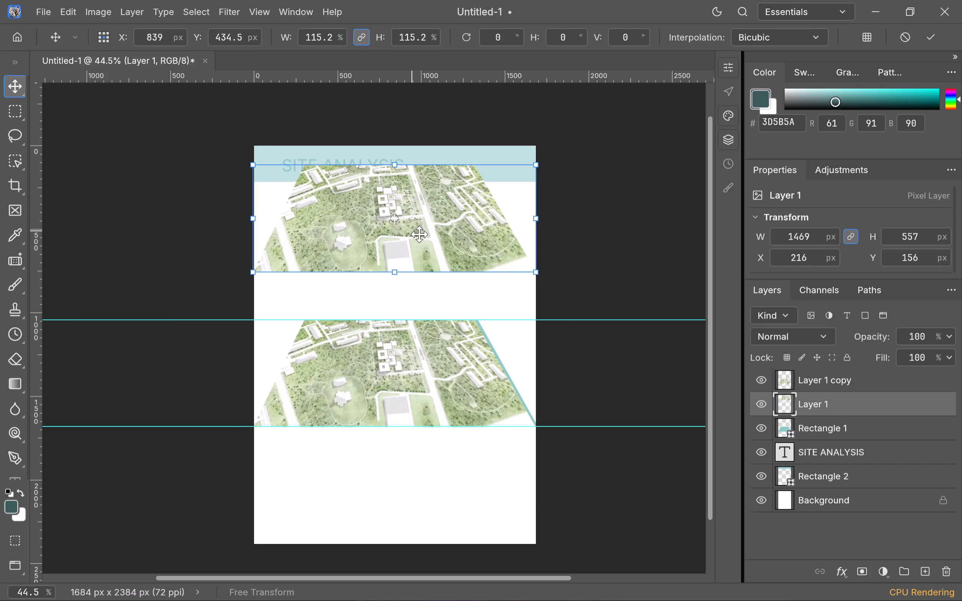
pyautogui.moveTo(425, 236); pyautogui.dragTo(425, 214)
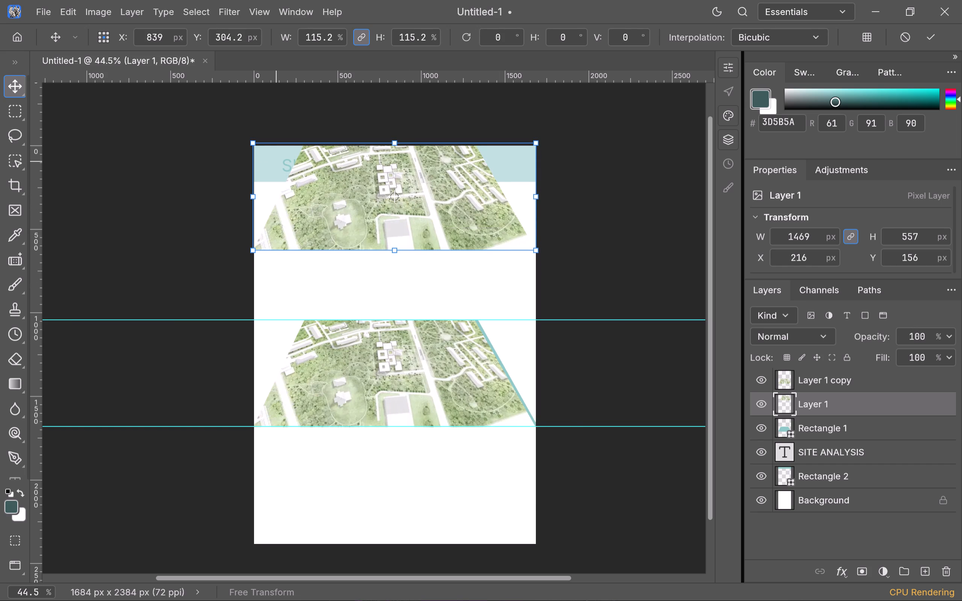
pyautogui.moveTo(253, 253); pyautogui.dragTo(261, 199)
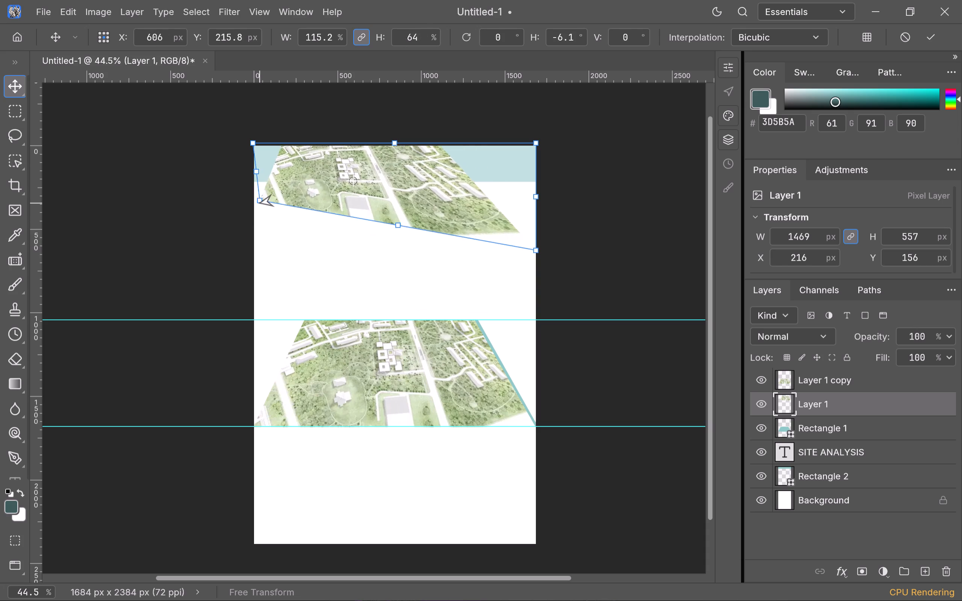
pyautogui.moveTo(261, 199); pyautogui.dragTo(257, 184)
pyautogui.moveTo(536, 248); pyautogui.dragTo(549, 176)
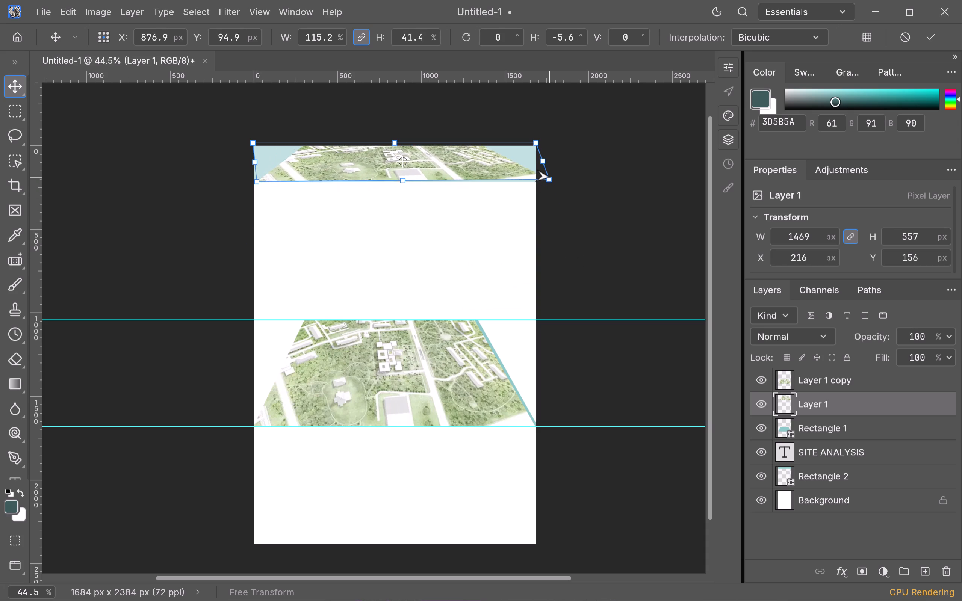
pyautogui.moveTo(549, 176); pyautogui.dragTo(549, 175)
pyautogui.moveTo(535, 142); pyautogui.dragTo(543, 143)
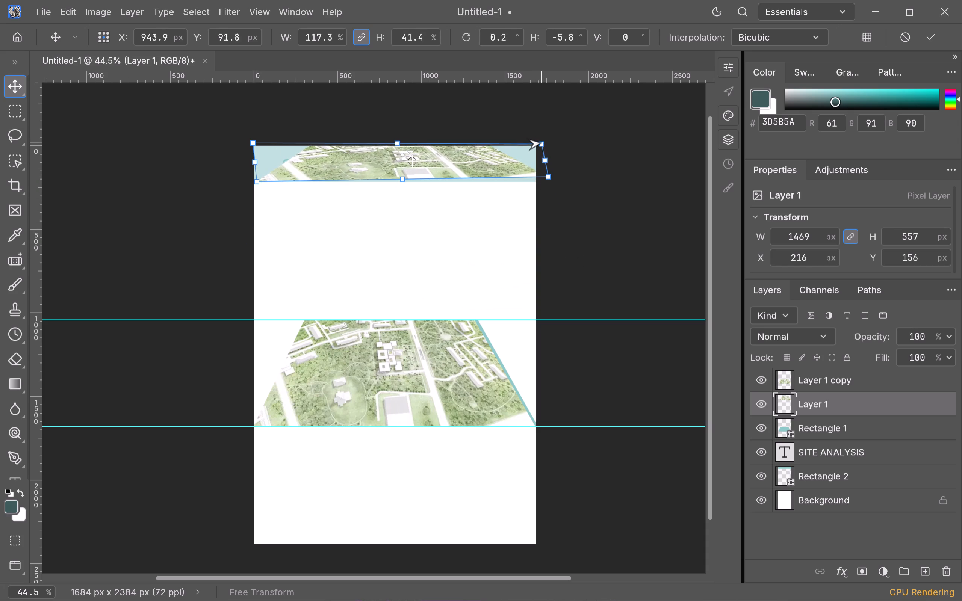
pyautogui.moveTo(543, 143); pyautogui.dragTo(564, 152)
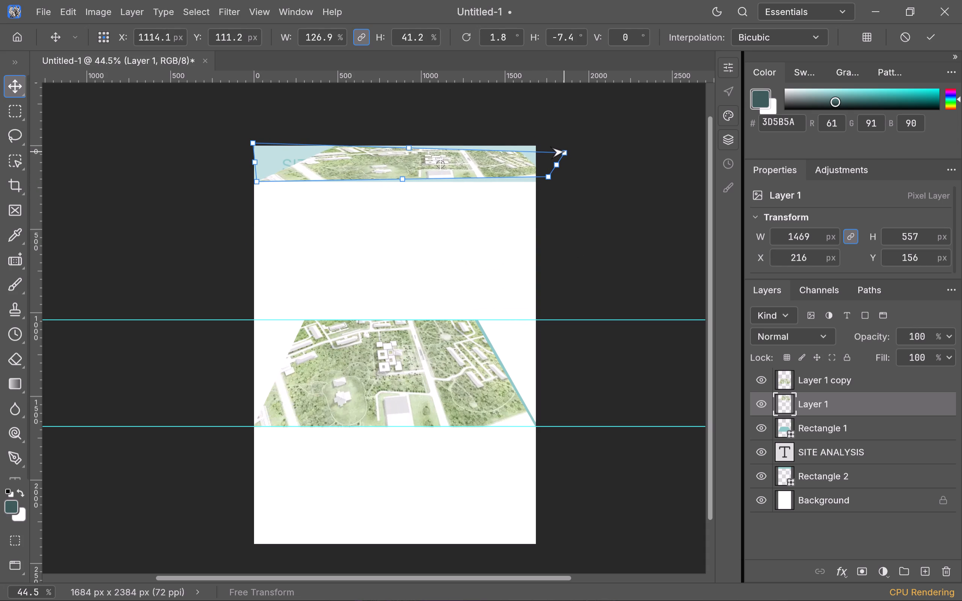
pyautogui.moveTo(564, 152); pyautogui.dragTo(603, 150)
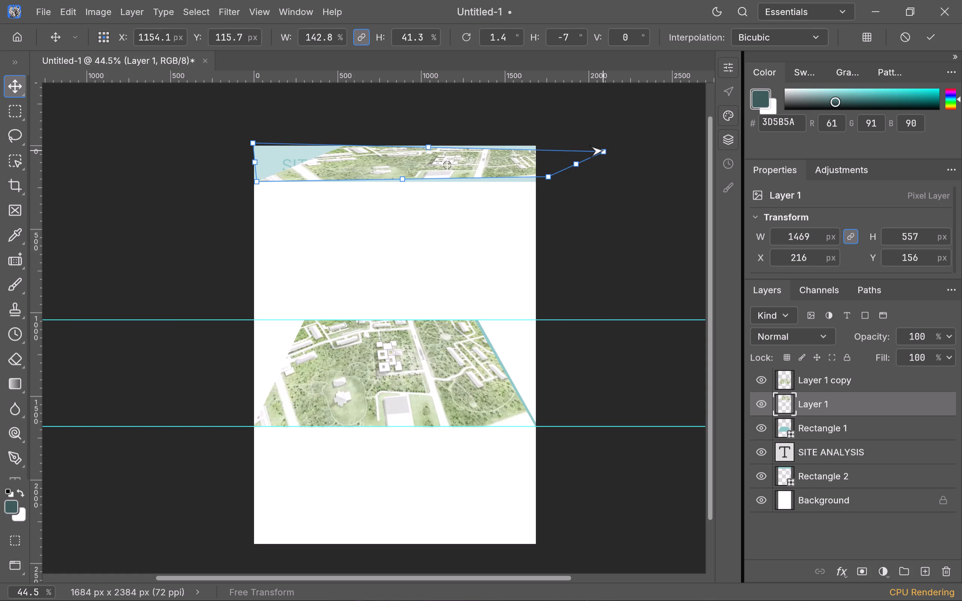
pyautogui.moveTo(603, 150); pyautogui.dragTo(602, 147)
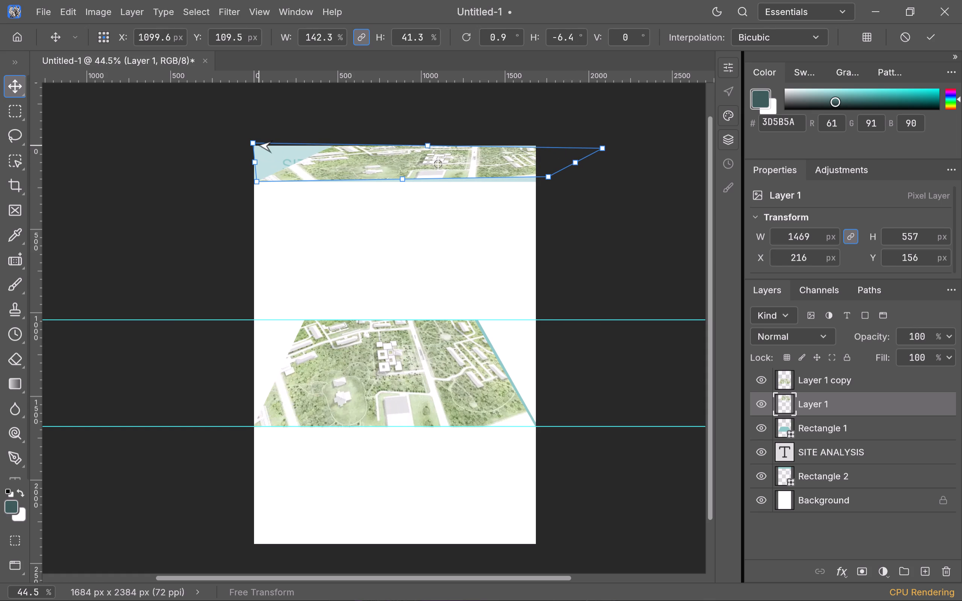
pyautogui.moveTo(256, 144); pyautogui.dragTo(171, 145)
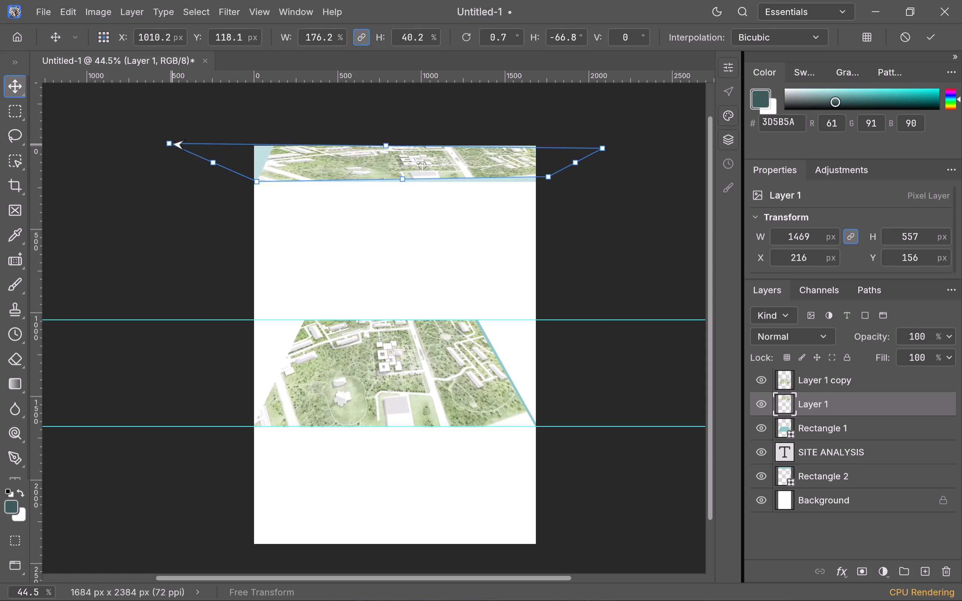
pyautogui.moveTo(171, 145); pyautogui.dragTo(154, 146)
pyautogui.click(177, 232)
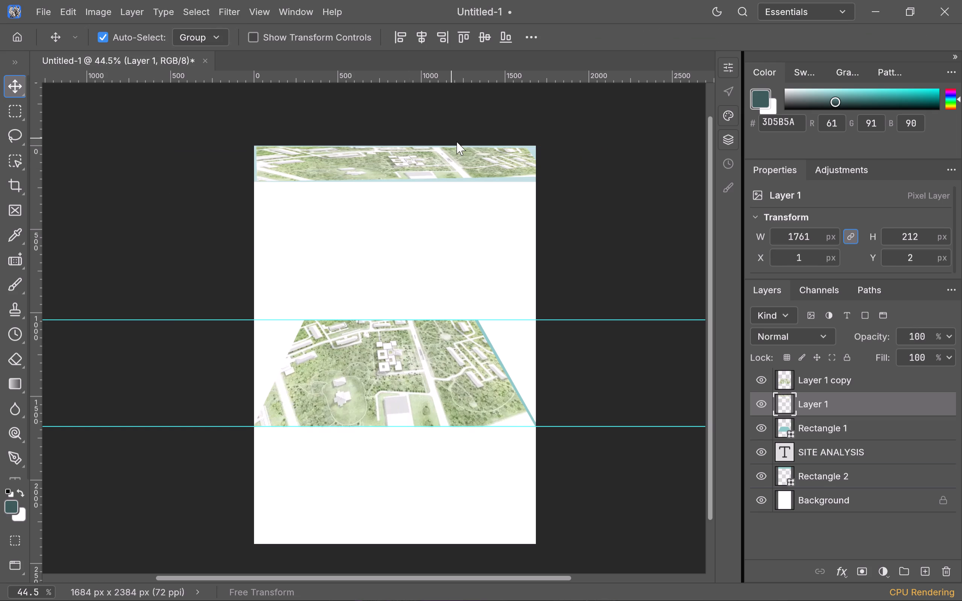
# Create a clipping mask that clips Layer 1 to the Rectangle 1 layer below it.
pyautogui.click(464, 150)
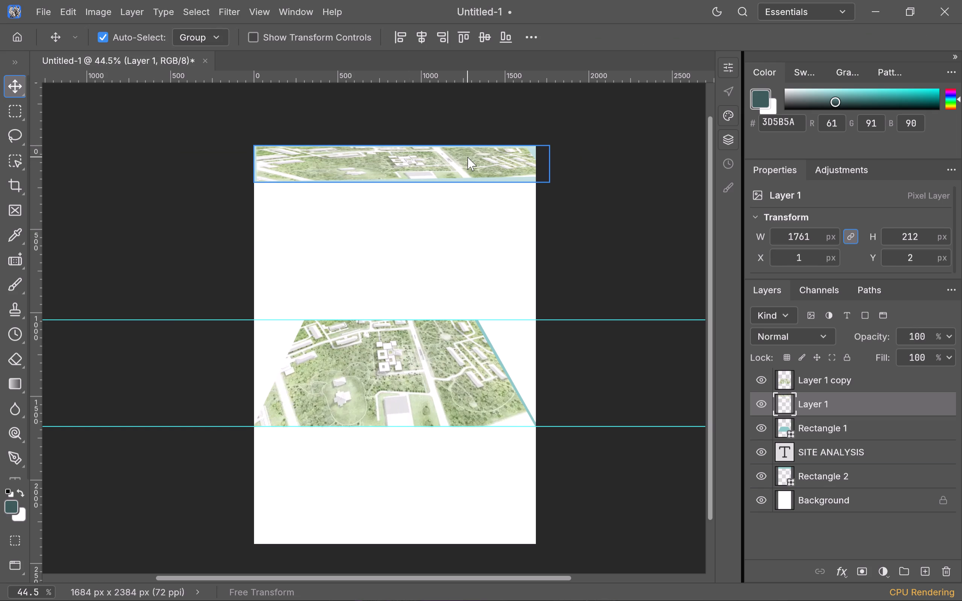
pyautogui.rightClick(467, 157)
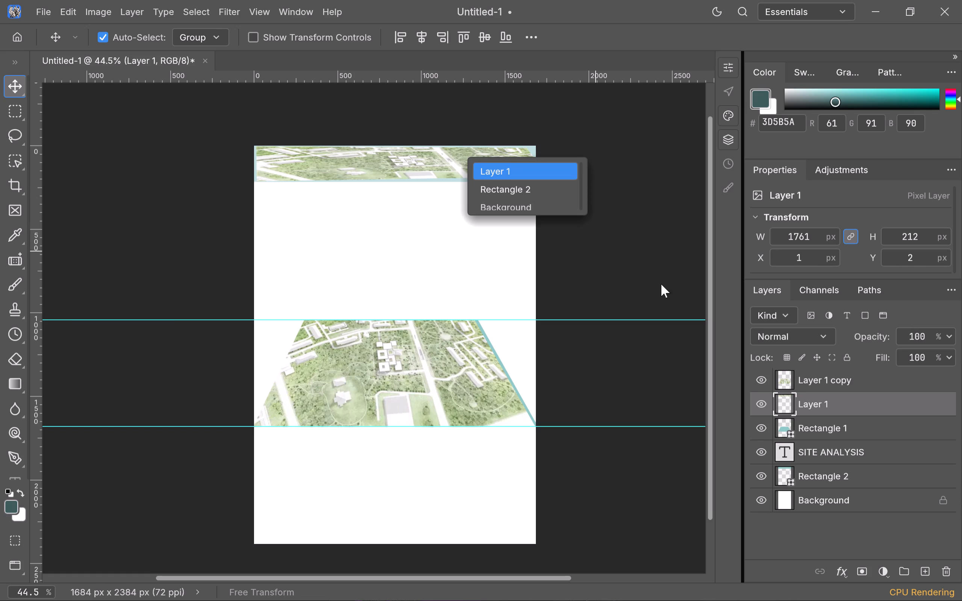
pyautogui.click(850, 402)
pyautogui.rightClick(849, 400)
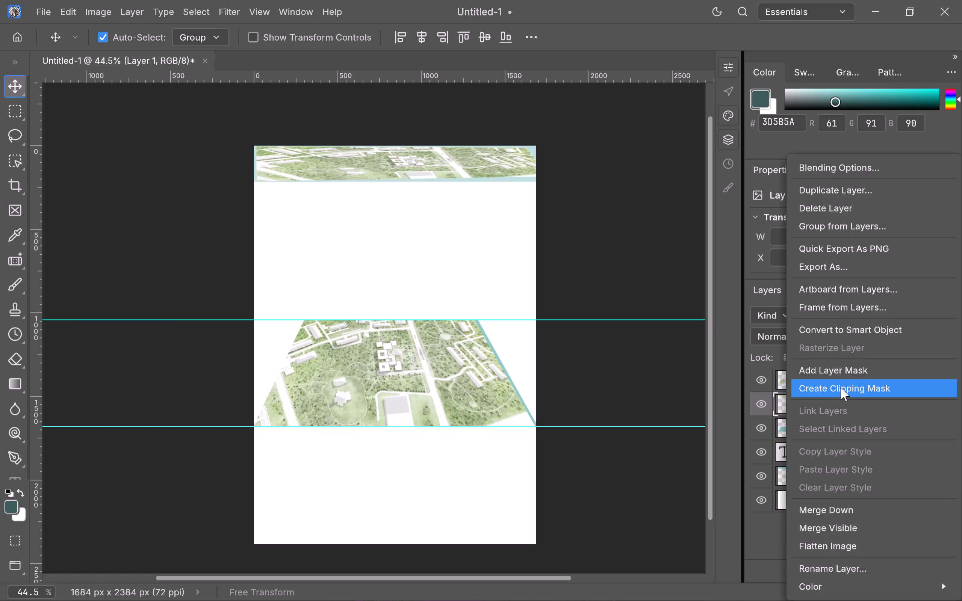
pyautogui.click(841, 387)
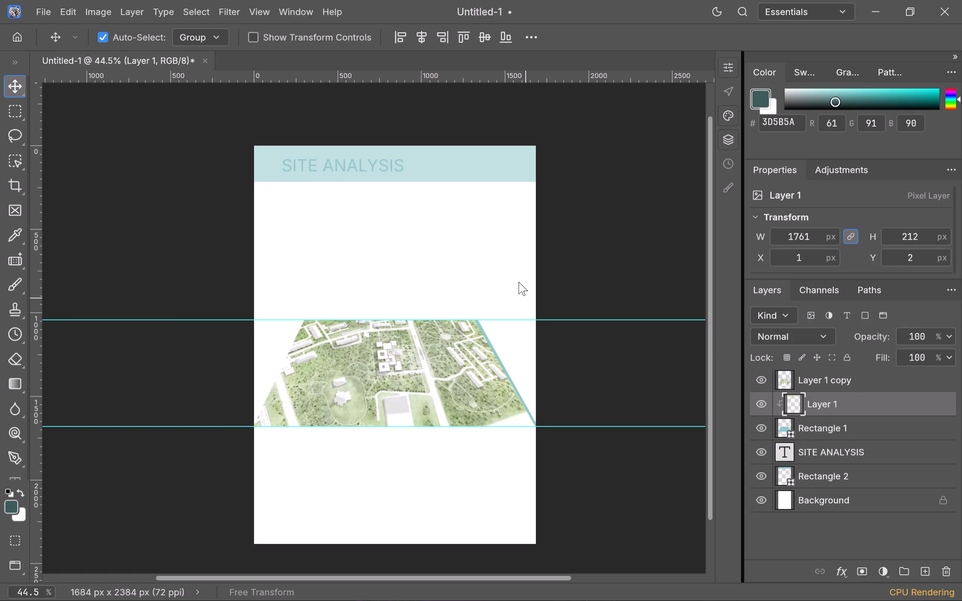
pyautogui.click(699, 301)
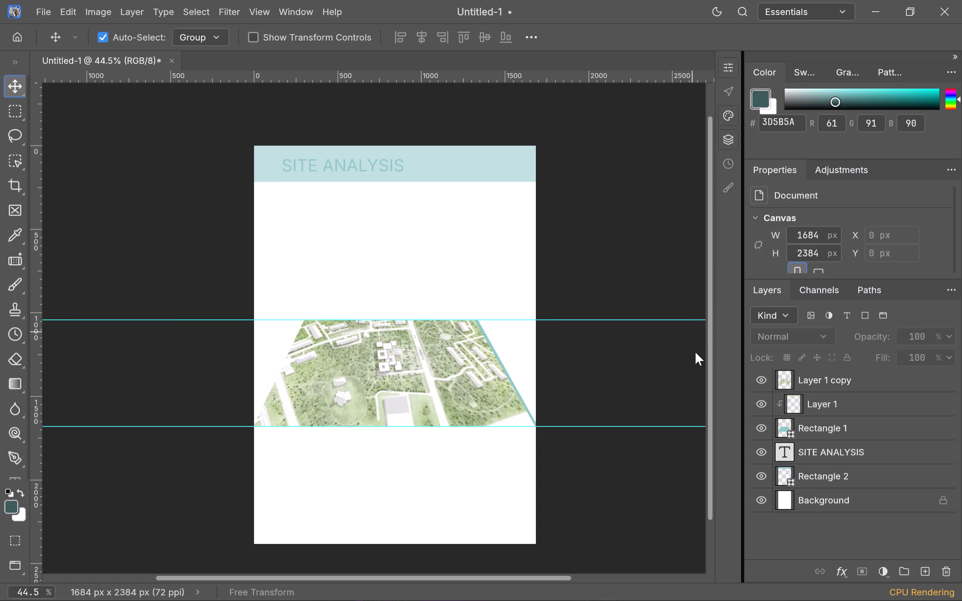
# Examine the layer stack, checking each layer's extent on the page and how Layer 1 is clipped.
pyautogui.click(834, 401)
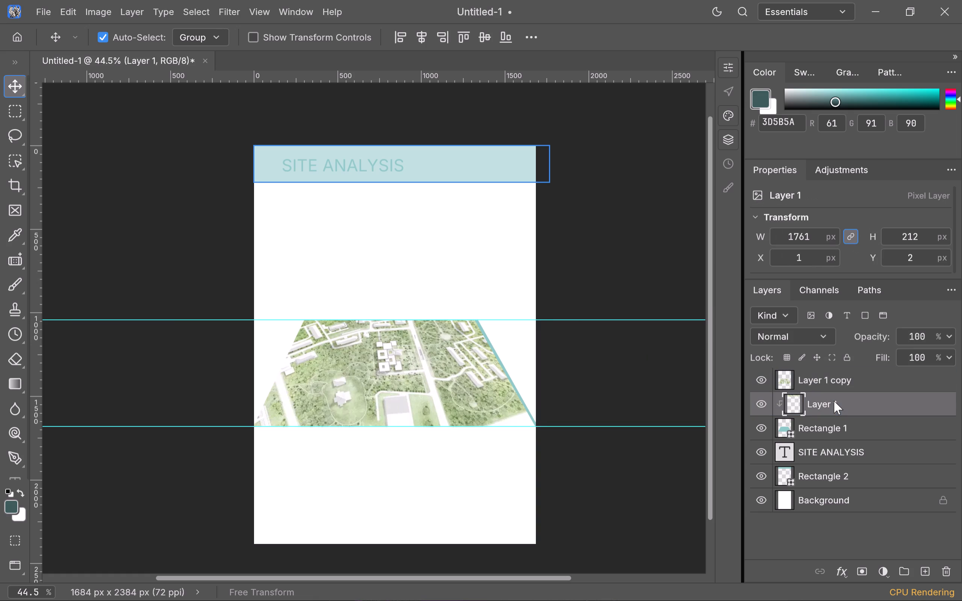
pyautogui.scroll(2, 827, 383)
pyautogui.click(829, 372)
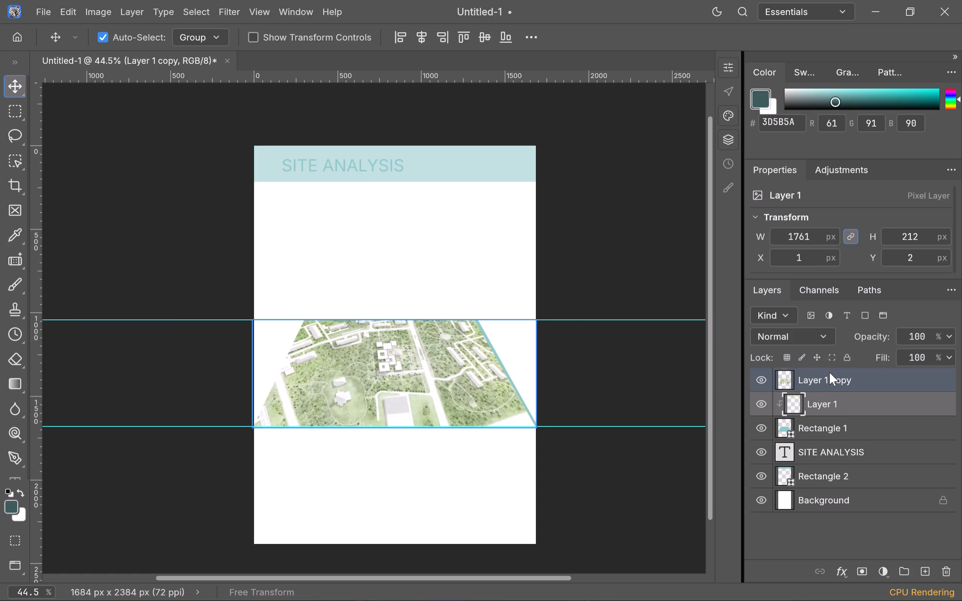
pyautogui.click(828, 407)
pyautogui.click(820, 430)
pyautogui.click(819, 447)
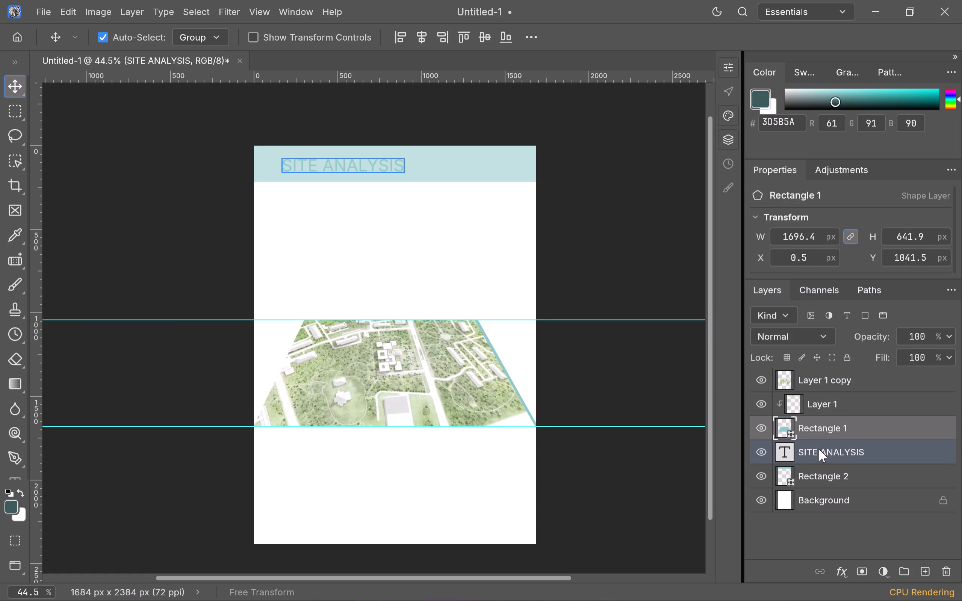
pyautogui.click(814, 477)
pyautogui.click(815, 464)
pyautogui.click(832, 423)
pyautogui.click(836, 401)
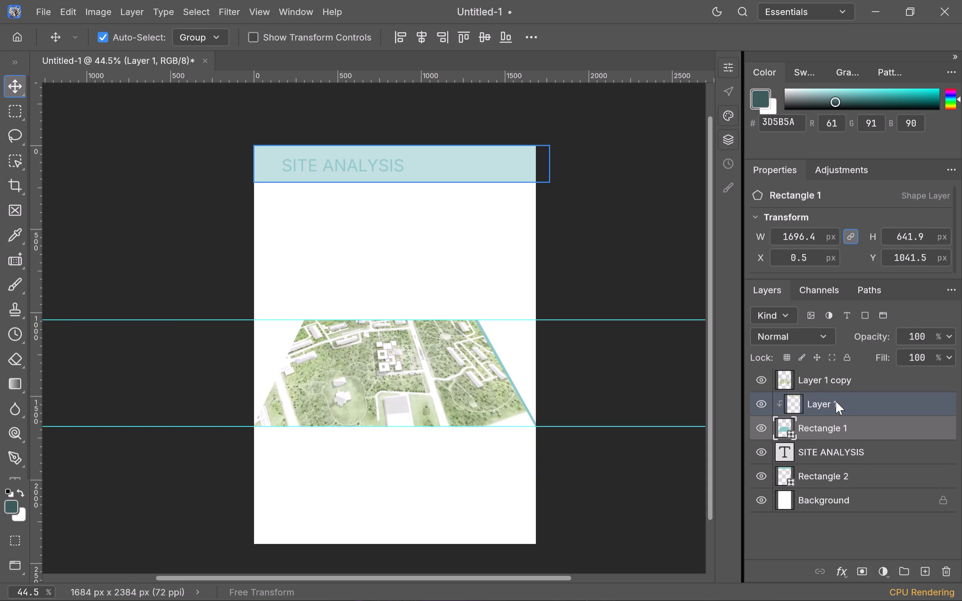
pyautogui.click(779, 403)
pyautogui.click(779, 403)
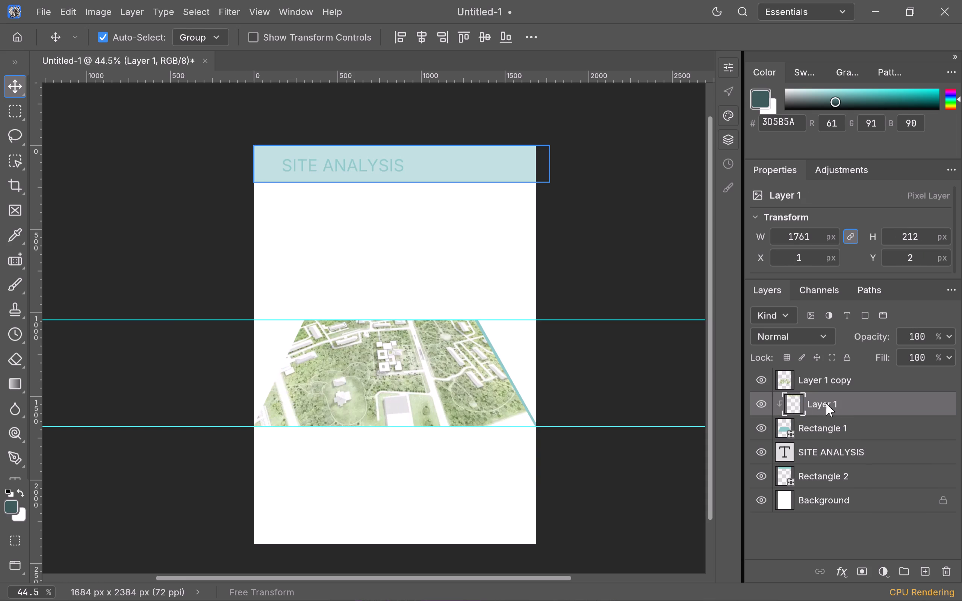
pyautogui.click(761, 400)
pyautogui.click(761, 405)
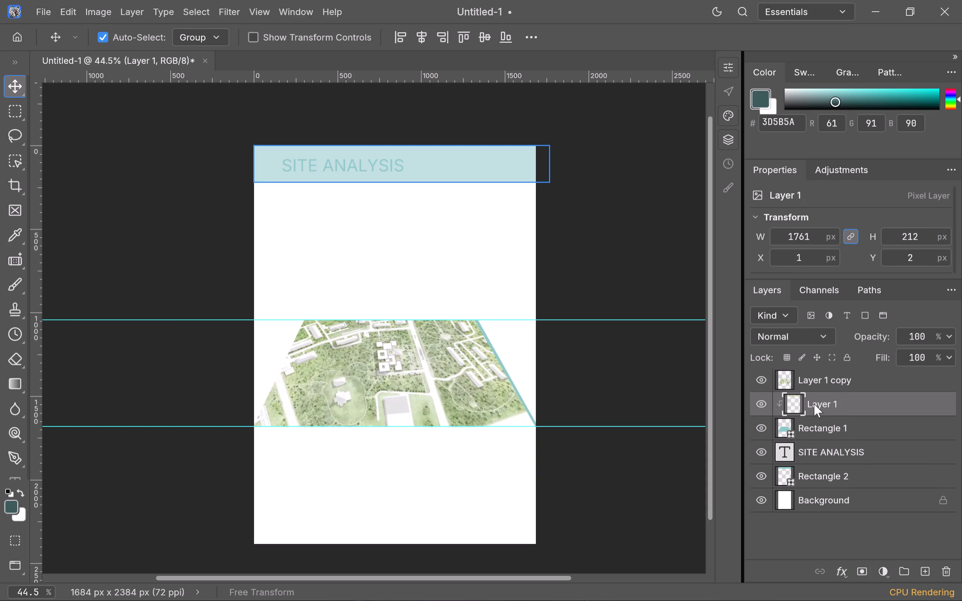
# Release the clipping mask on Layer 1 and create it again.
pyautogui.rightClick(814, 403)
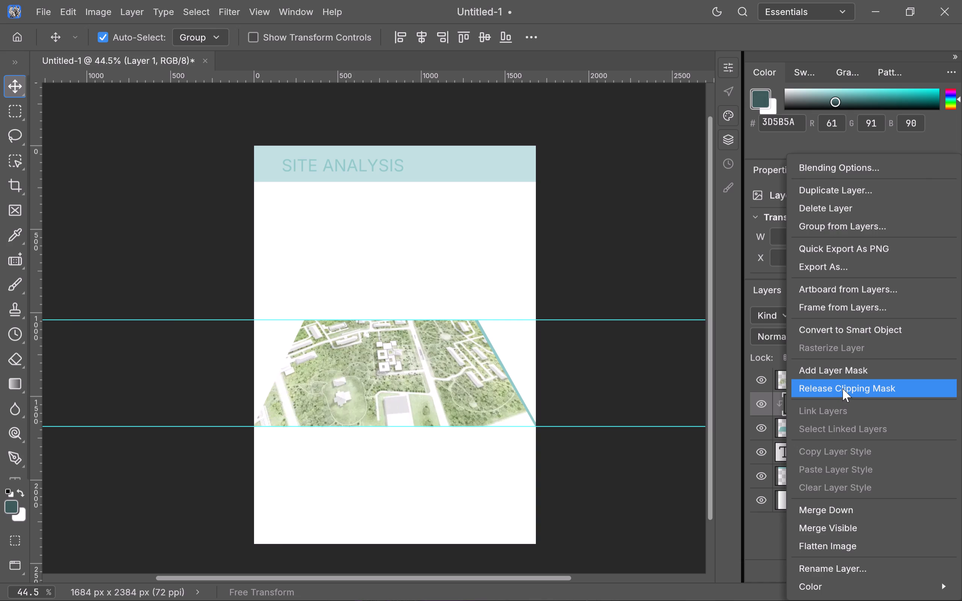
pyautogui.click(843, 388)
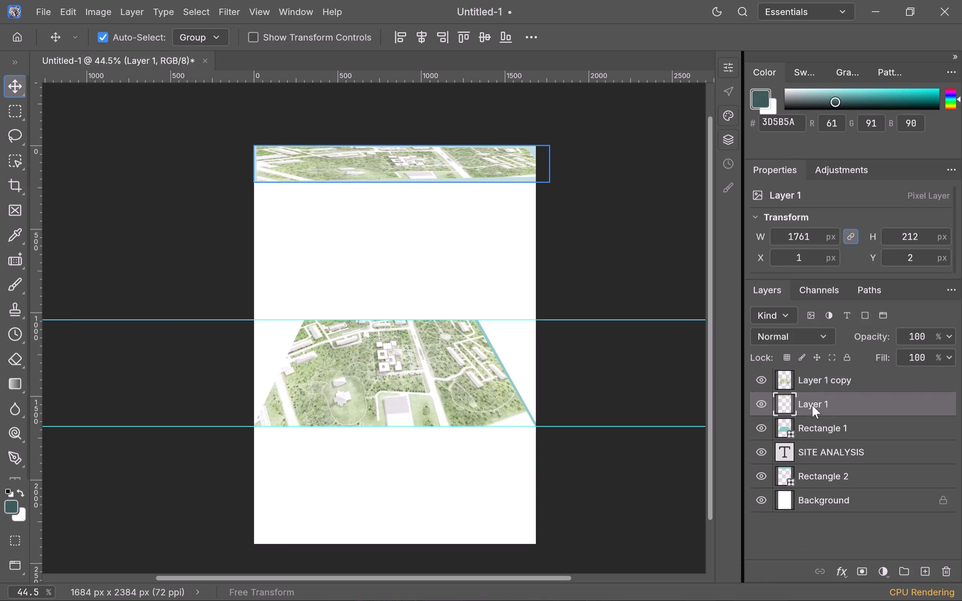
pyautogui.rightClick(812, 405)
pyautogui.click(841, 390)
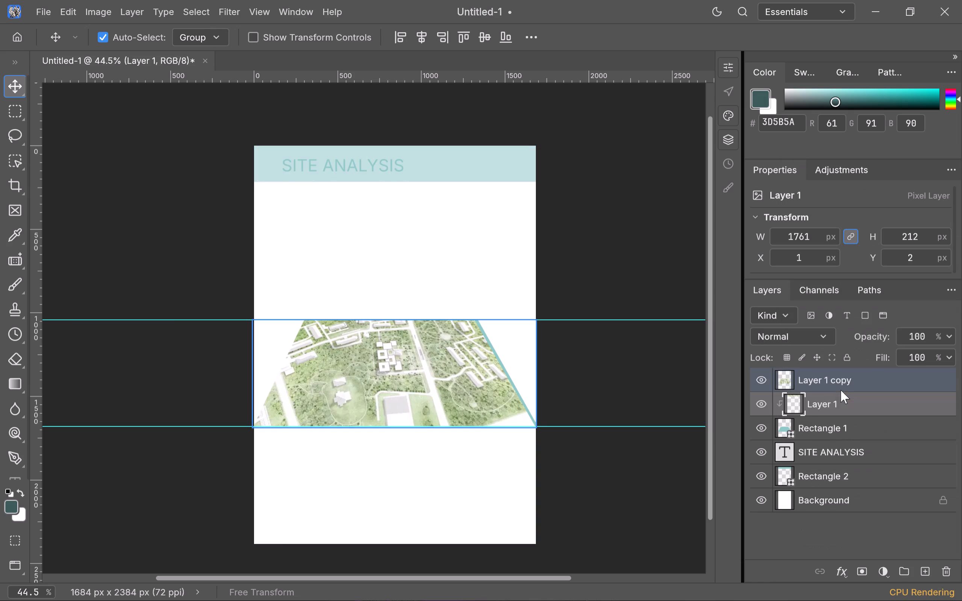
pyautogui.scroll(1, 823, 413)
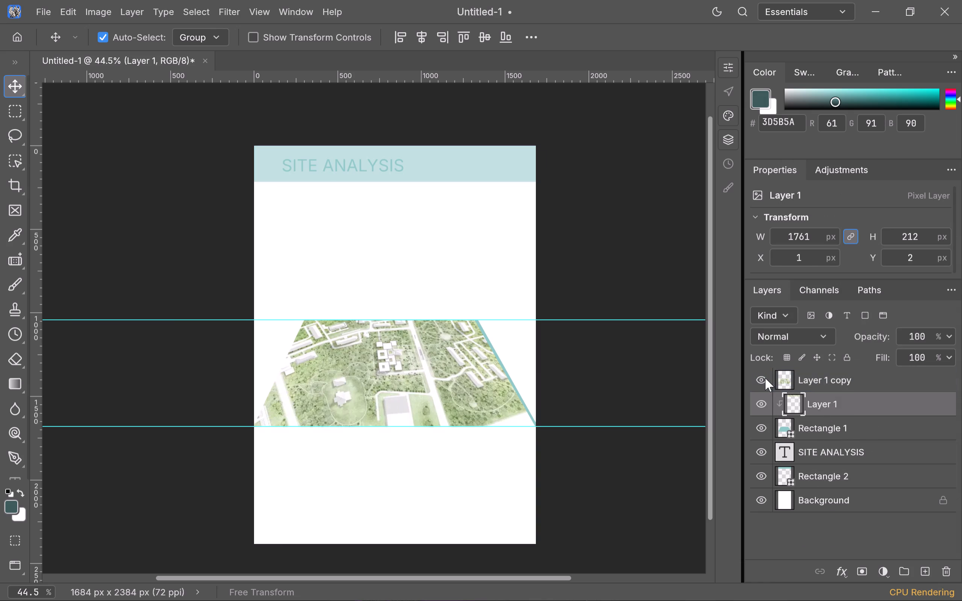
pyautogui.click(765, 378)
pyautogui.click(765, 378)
# Set the opacity of the clipped Layer 1 to 30%.
pyautogui.click(839, 403)
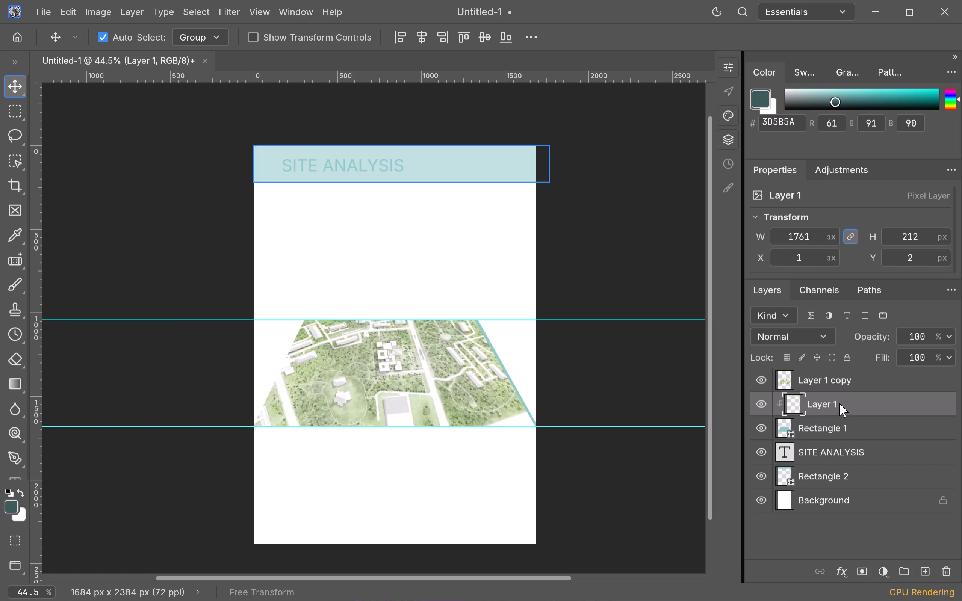
pyautogui.scroll(2, 922, 338)
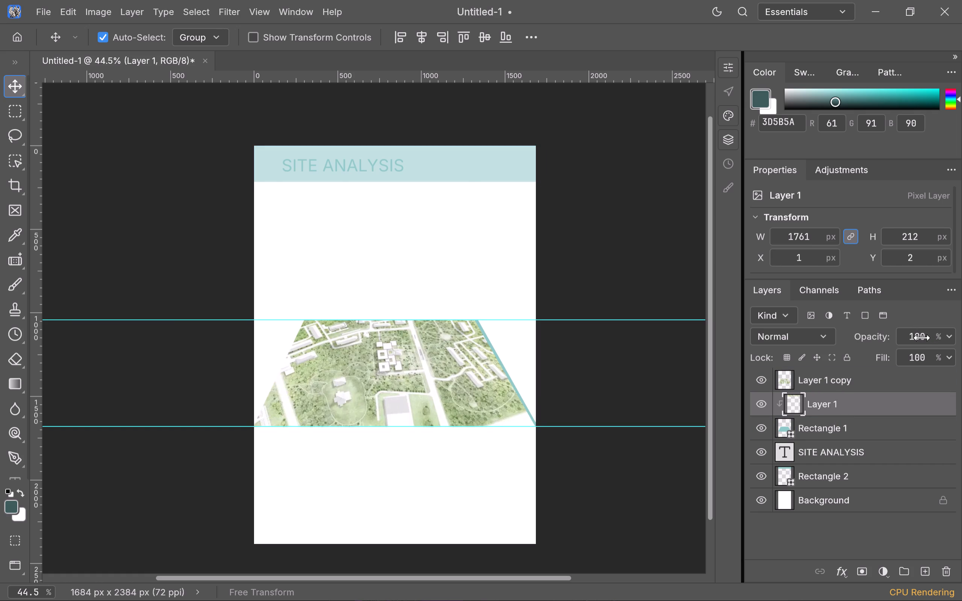
pyautogui.scroll(2, 922, 338)
pyautogui.click(922, 338)
pyautogui.scroll(7, 922, 338)
pyautogui.scroll(-2, 922, 338)
pyautogui.scroll(-20, 922, 338)
pyautogui.scroll(-1, 922, 338)
pyautogui.scroll(-20, 924, 330)
pyautogui.scroll(-11, 924, 330)
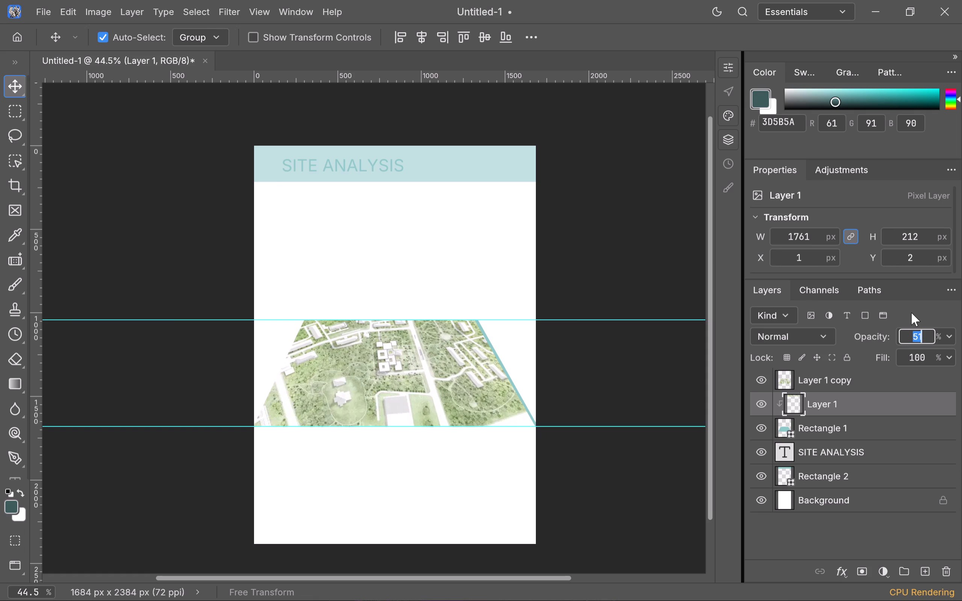
pyautogui.scroll(-16, 911, 313)
pyautogui.click(896, 346)
pyautogui.click(640, 287)
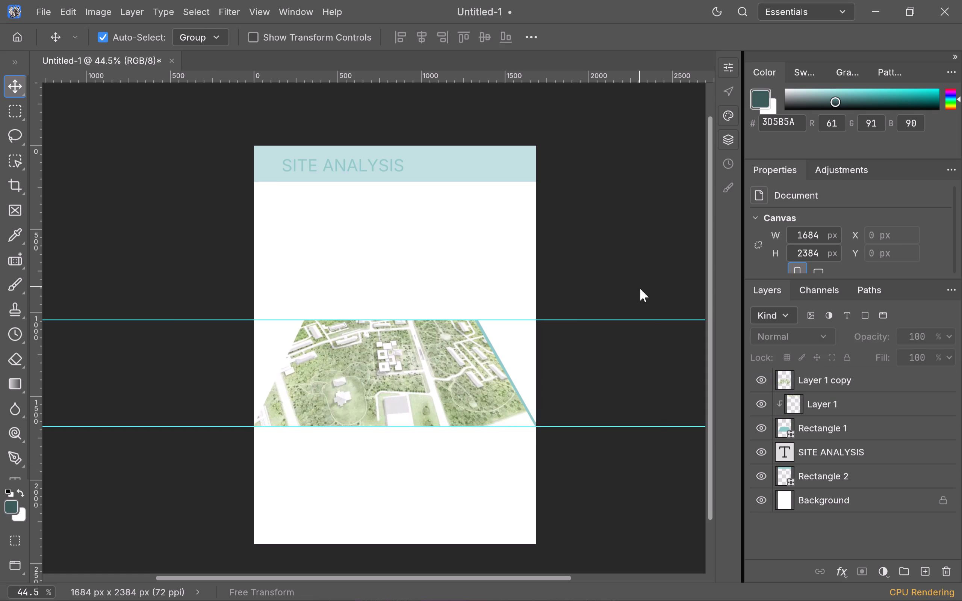
pyautogui.click(843, 406)
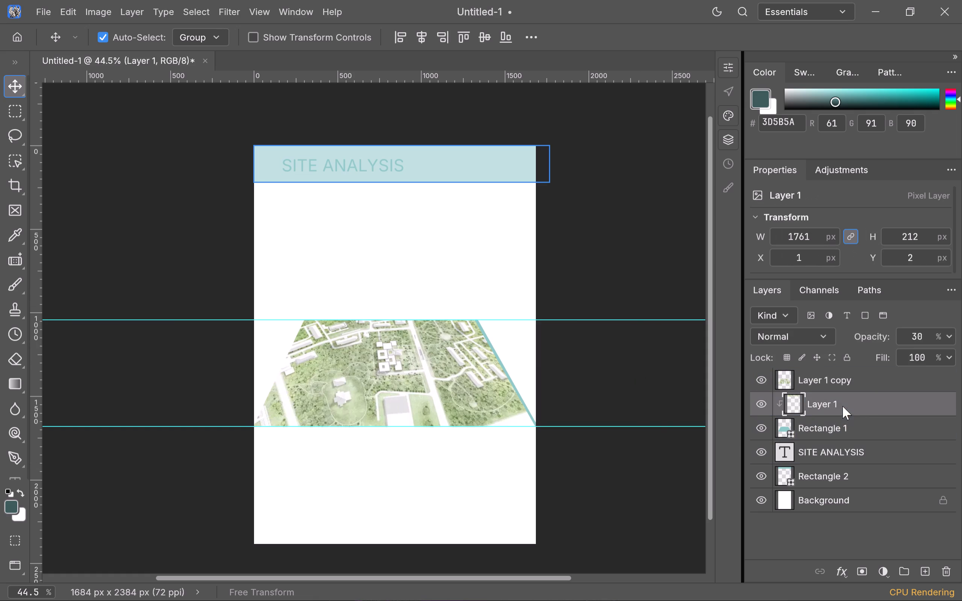
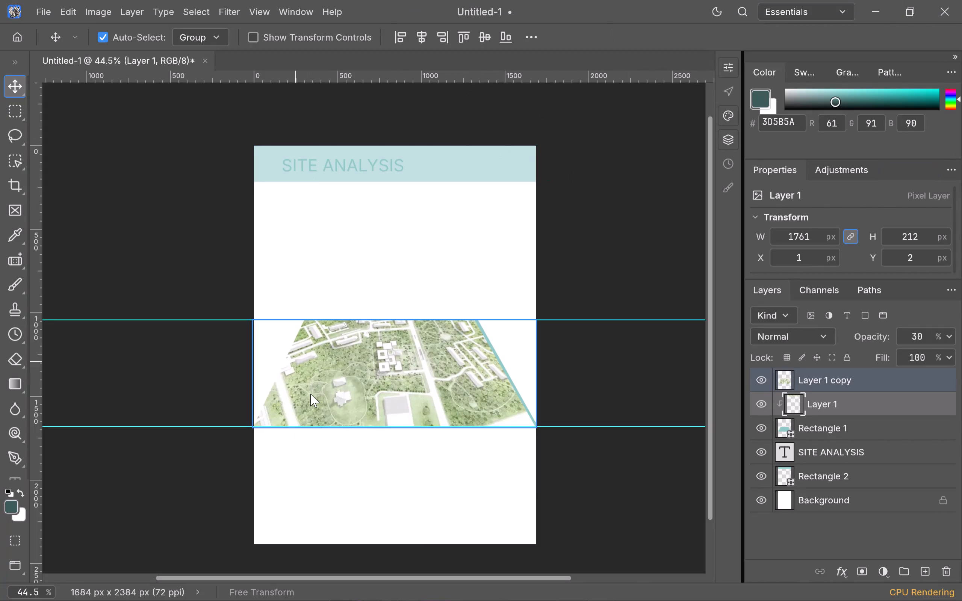
# Save the sheet as a PSD document named Untitled-1 in the Documents folder.
pyautogui.hotkey('ctrl', 's')
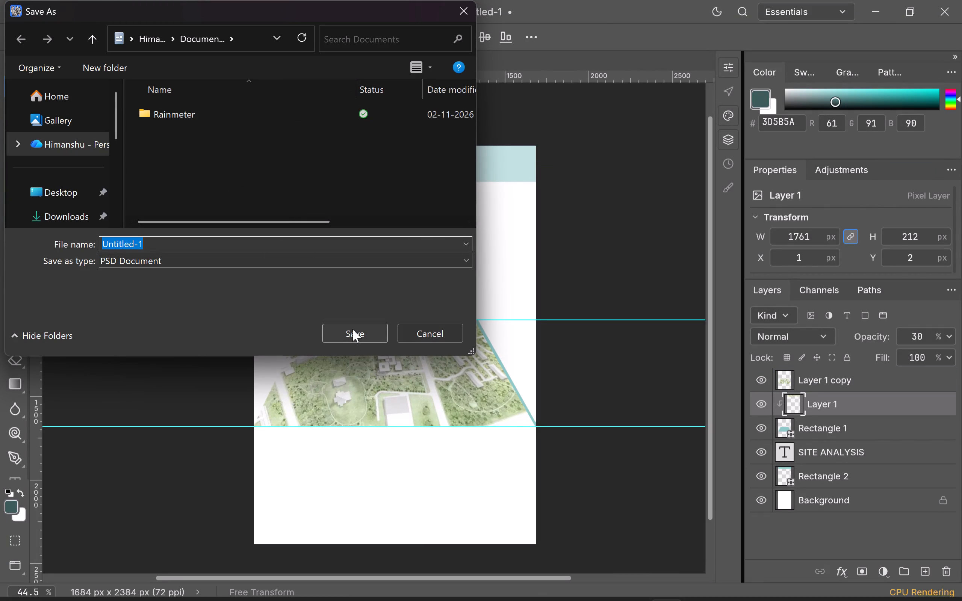
pyautogui.click(352, 328)
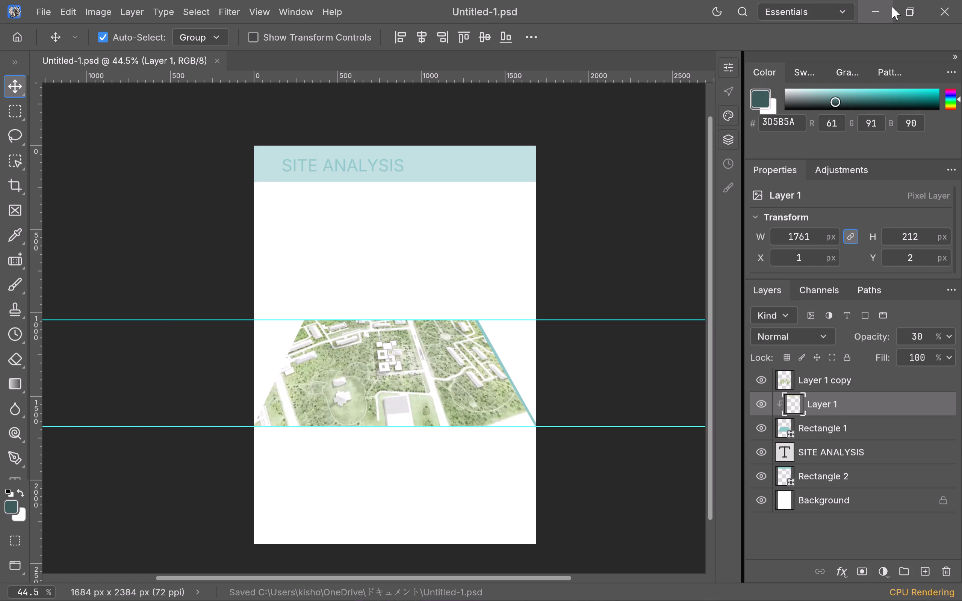